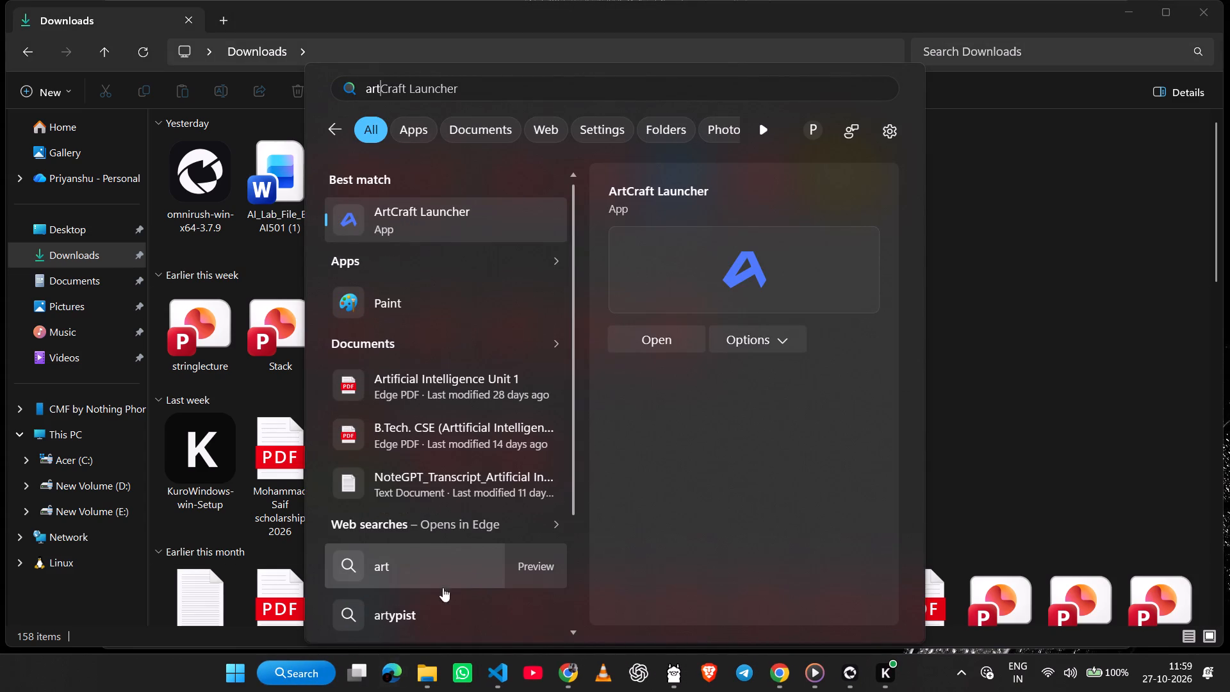
key(Return)
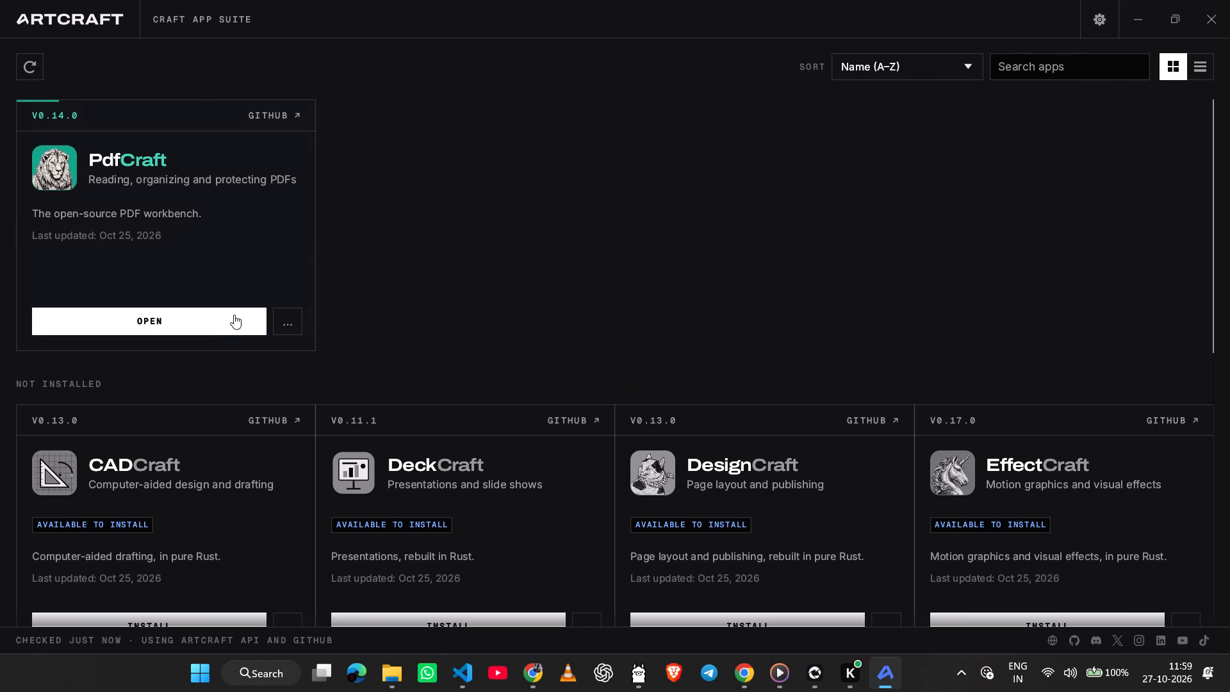
click(210, 318)
click(210, 318)
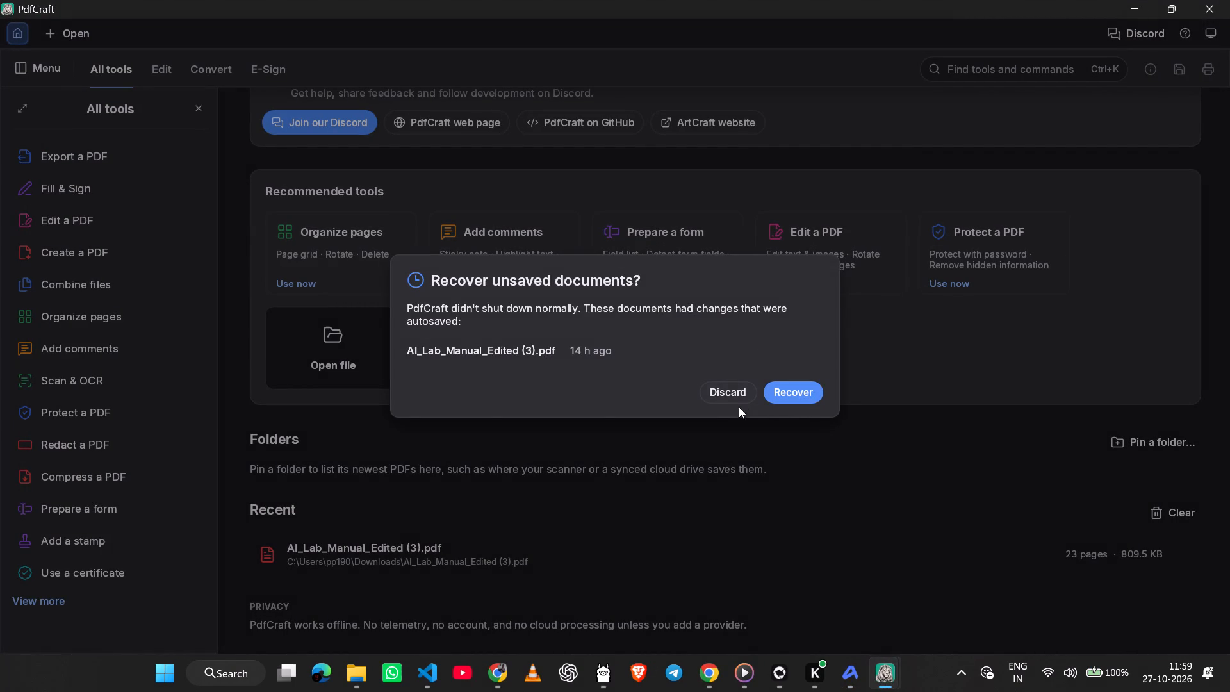
click(799, 453)
scroll(757, 418, up, 3)
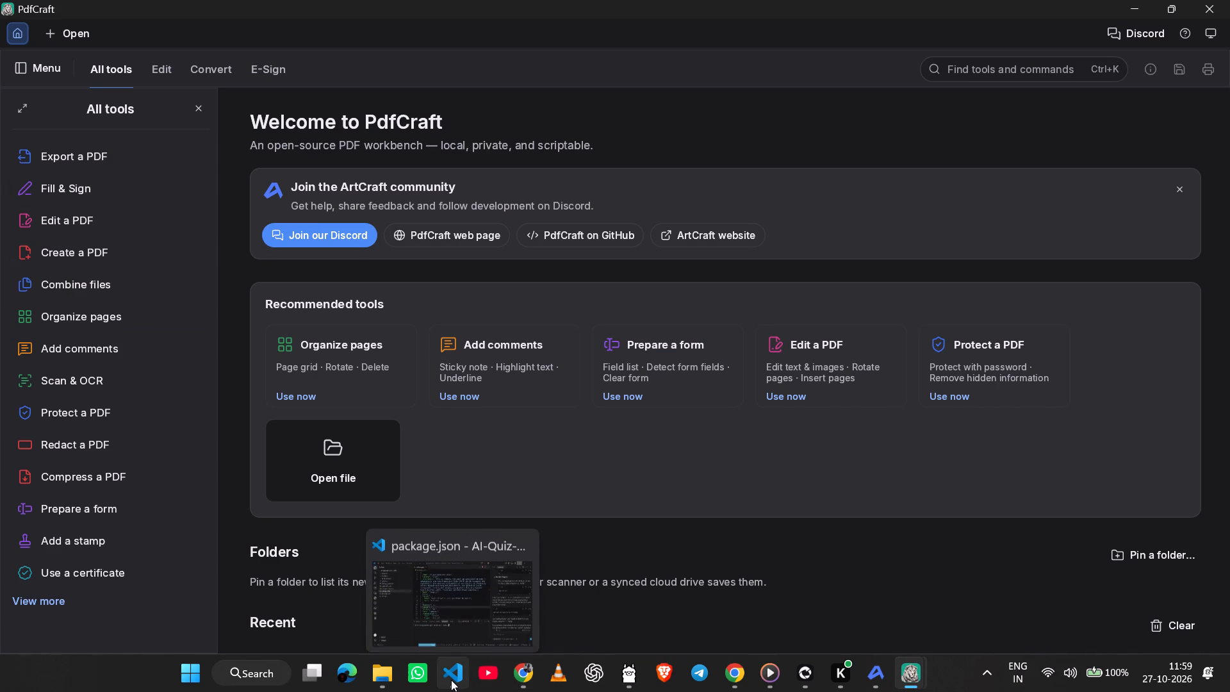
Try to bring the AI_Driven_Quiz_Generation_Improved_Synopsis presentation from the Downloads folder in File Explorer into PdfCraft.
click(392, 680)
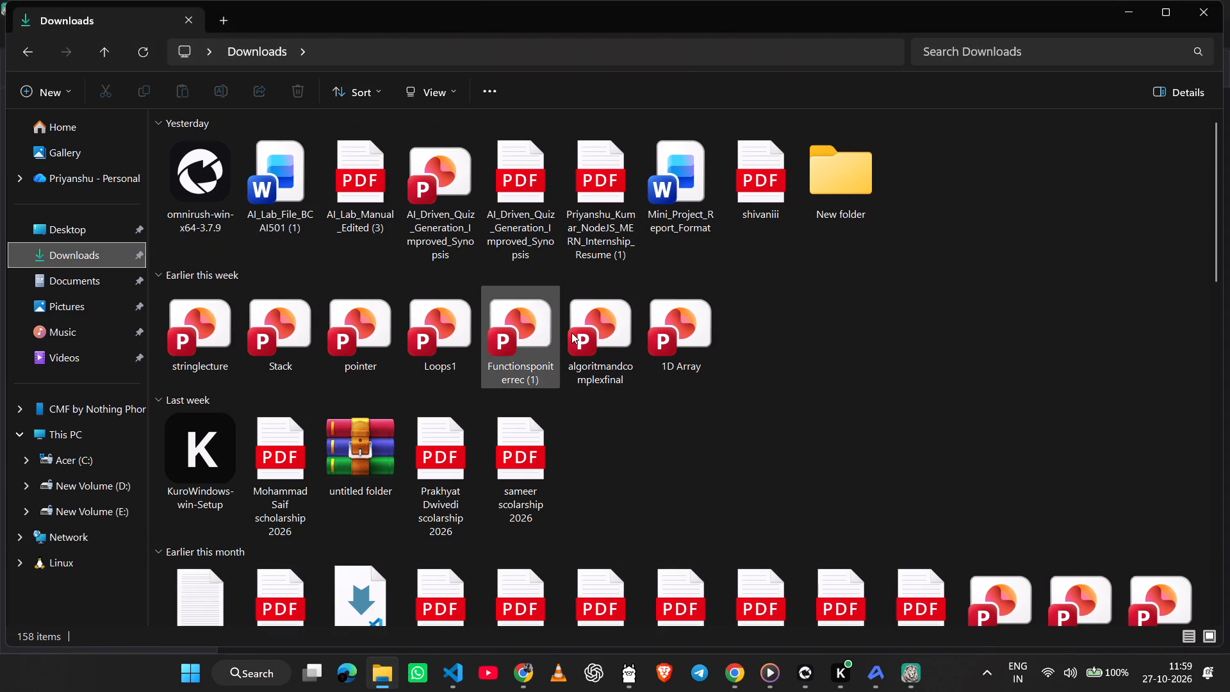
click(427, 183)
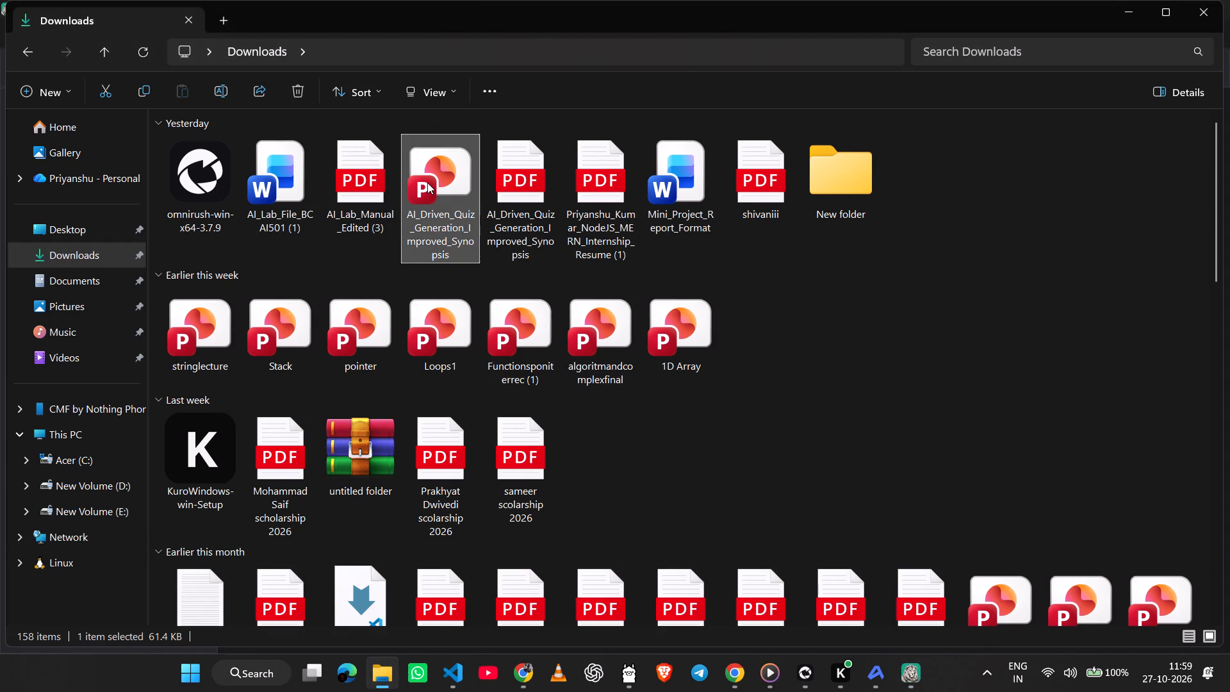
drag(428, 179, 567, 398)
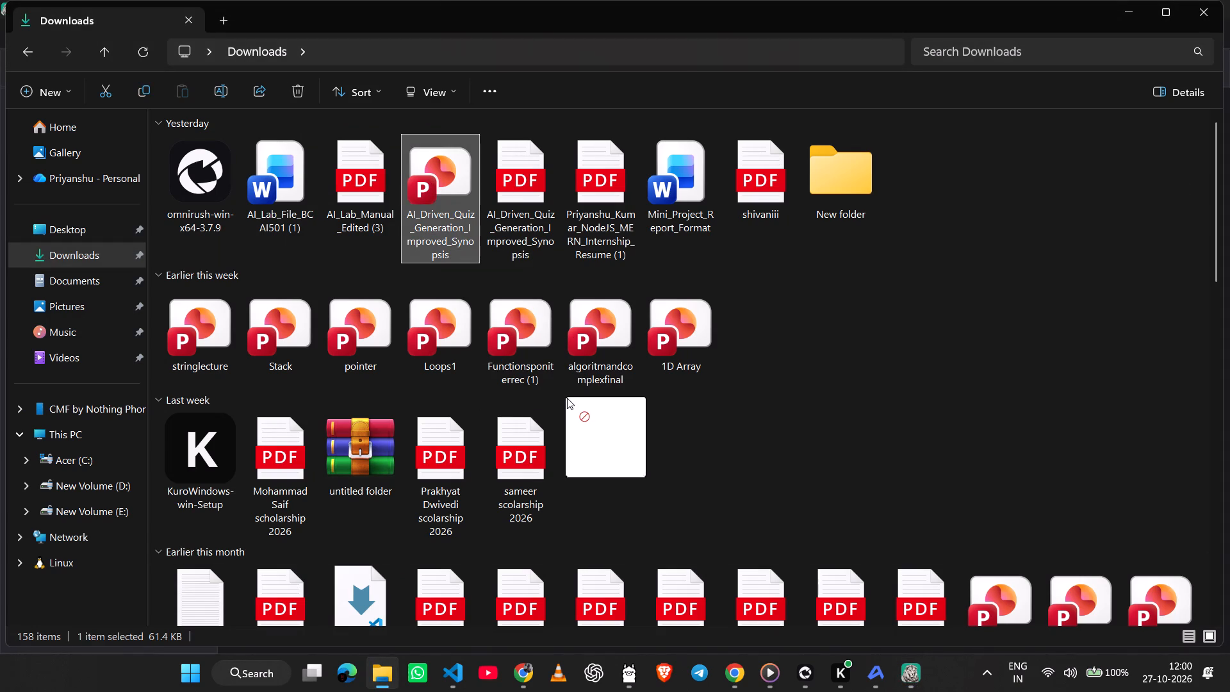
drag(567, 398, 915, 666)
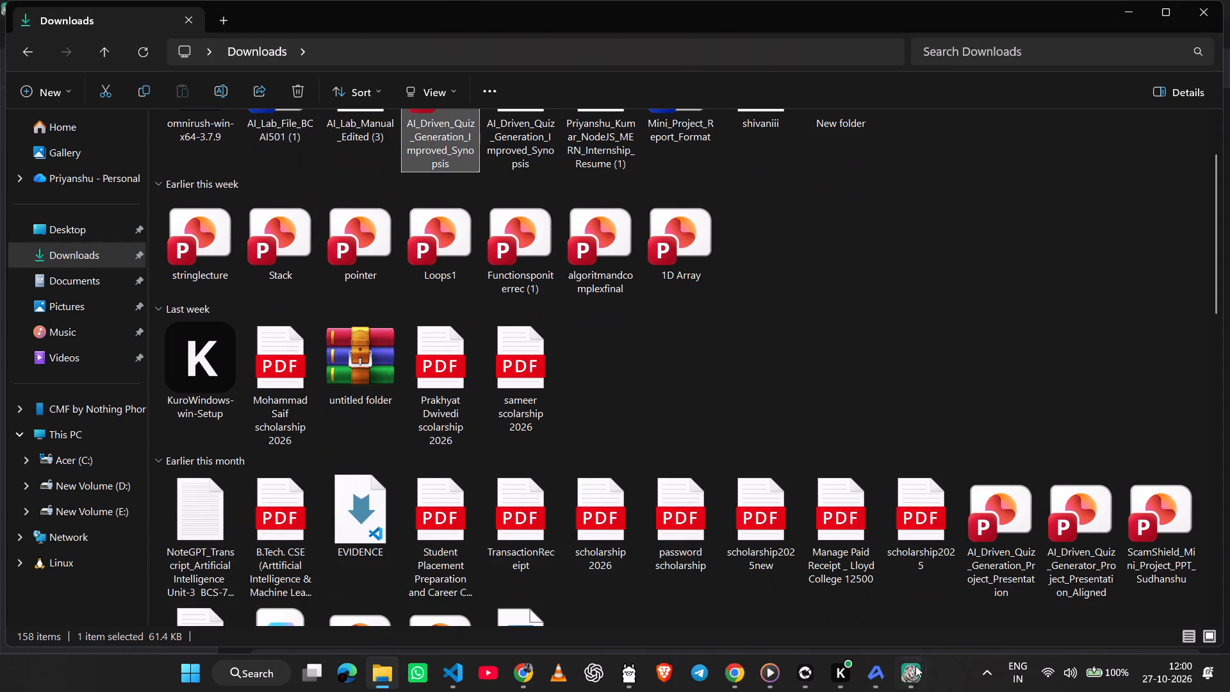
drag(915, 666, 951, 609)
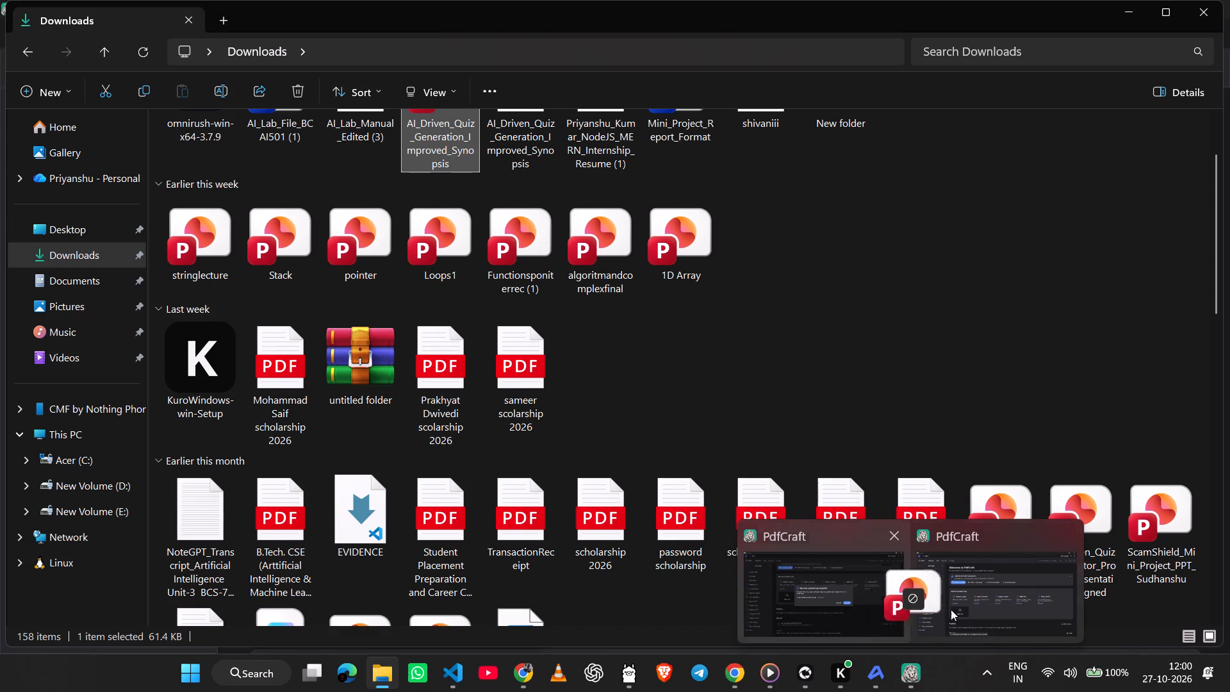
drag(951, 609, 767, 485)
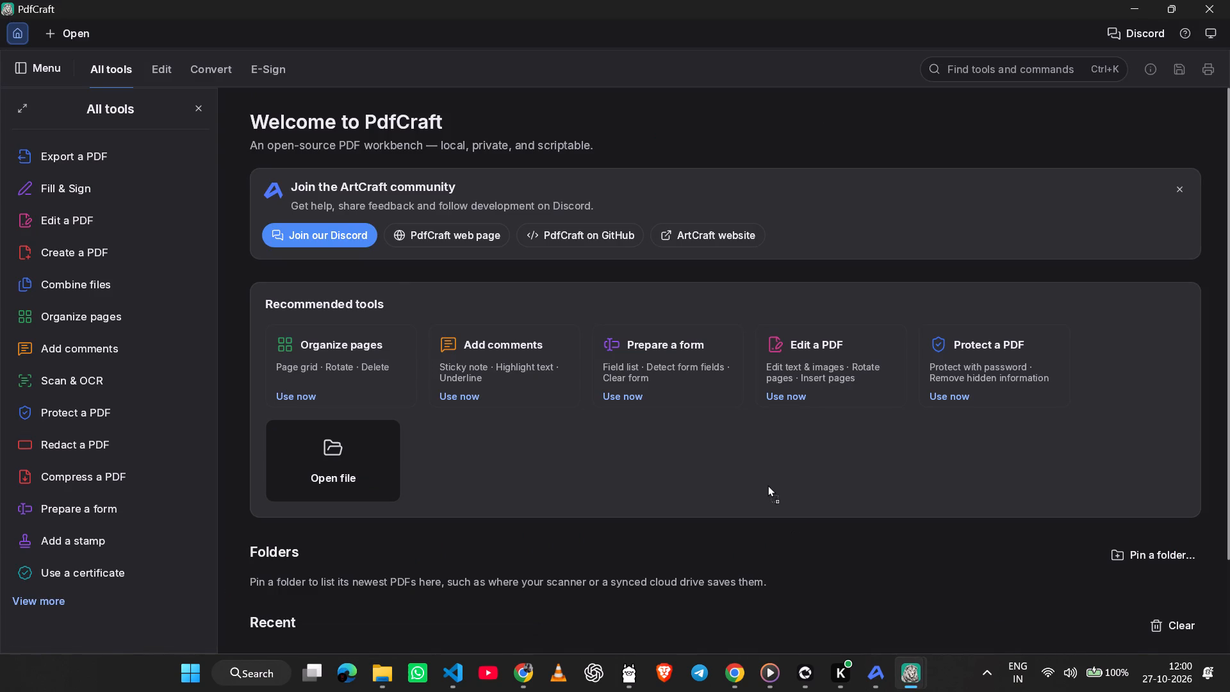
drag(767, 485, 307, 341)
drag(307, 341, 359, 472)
Look in the Downloads folder for a file to open in PdfCraft, and leave without opening one.
click(359, 472)
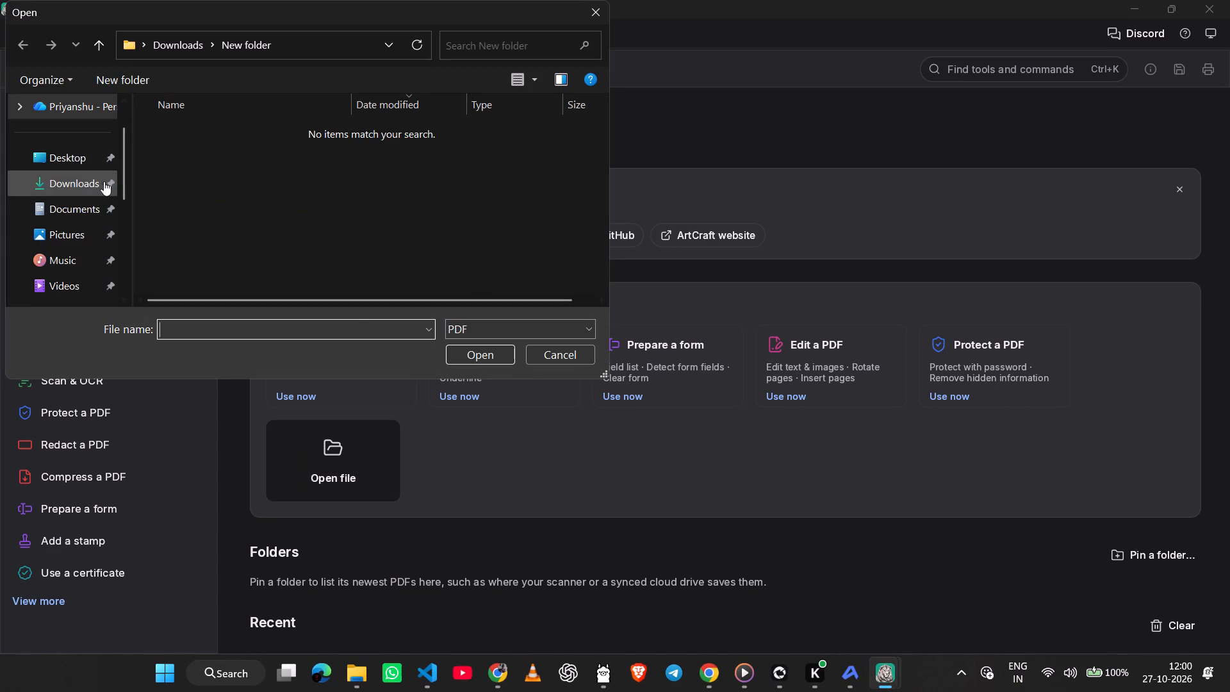
click(102, 181)
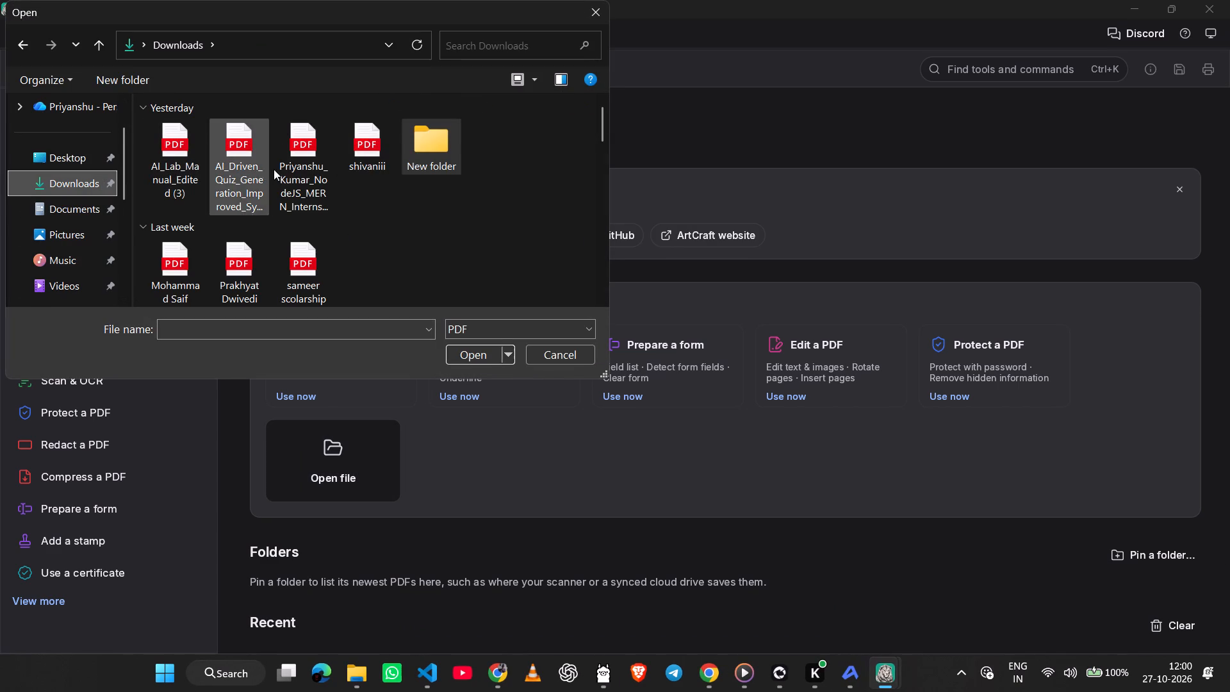
click(728, 119)
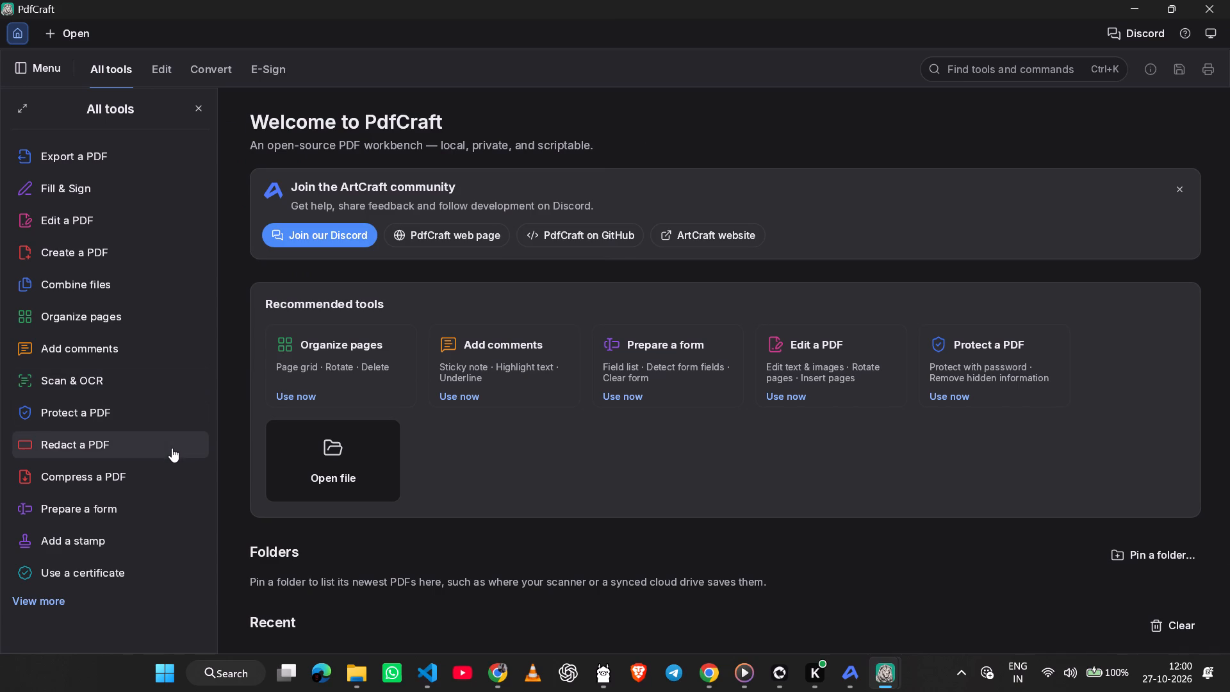
scroll(172, 448, down, 1)
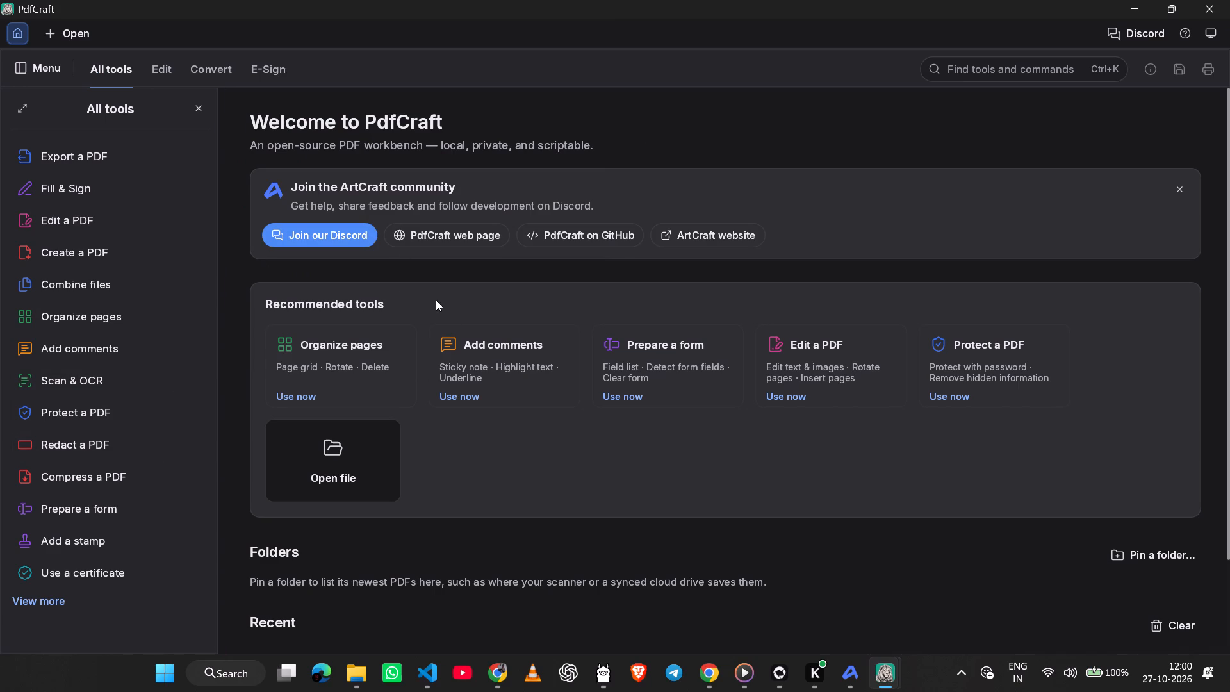
Switch to ArtCraft Launcher, look through the available apps and start installing WordCraft in the system default folder.
click(836, 671)
scroll(781, 452, down, 1)
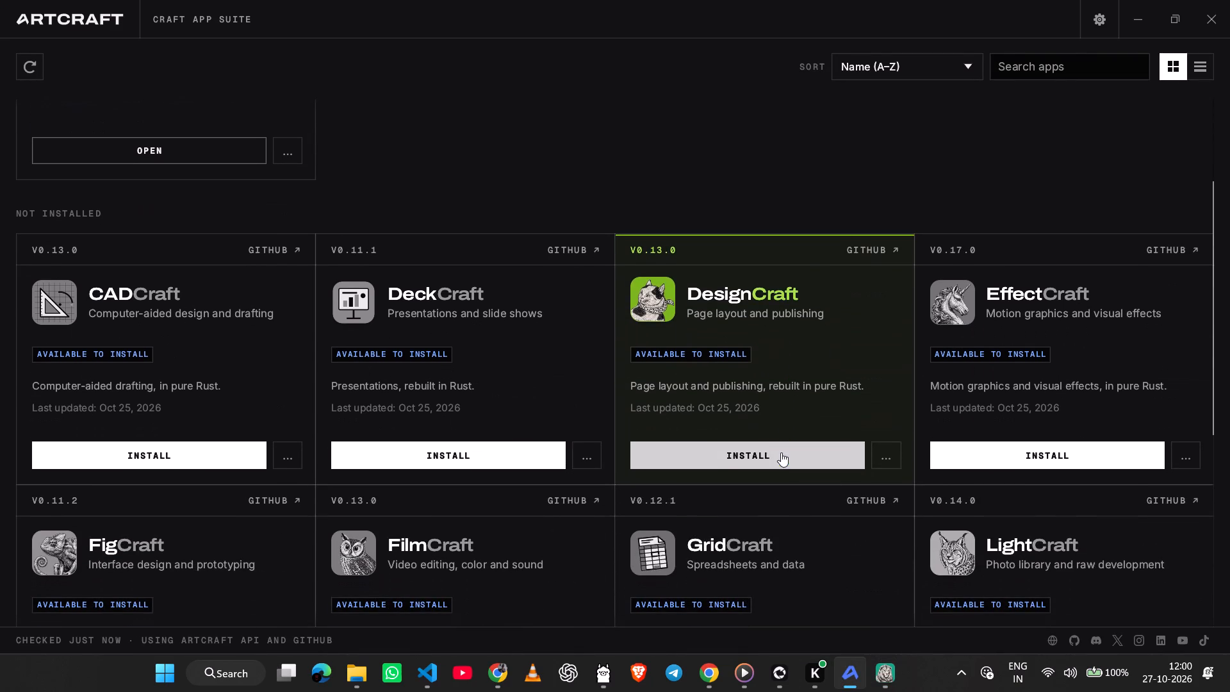
scroll(986, 504, down, 1)
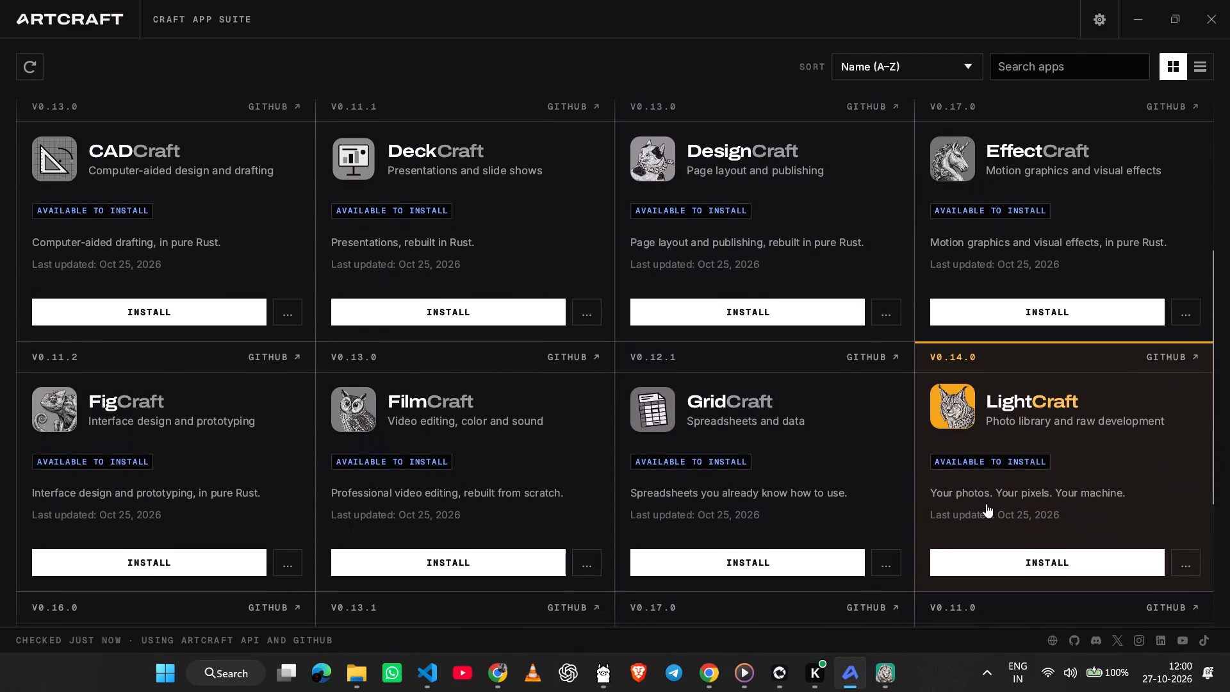
scroll(986, 504, down, 1)
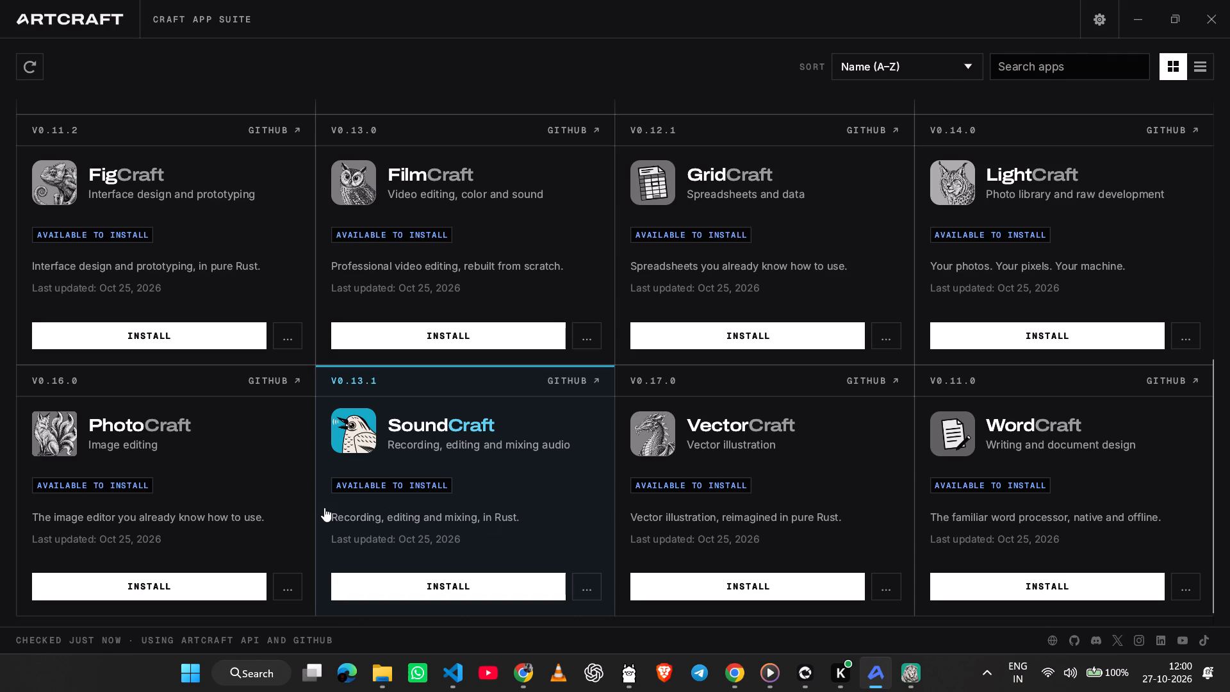
scroll(467, 532, down, 1)
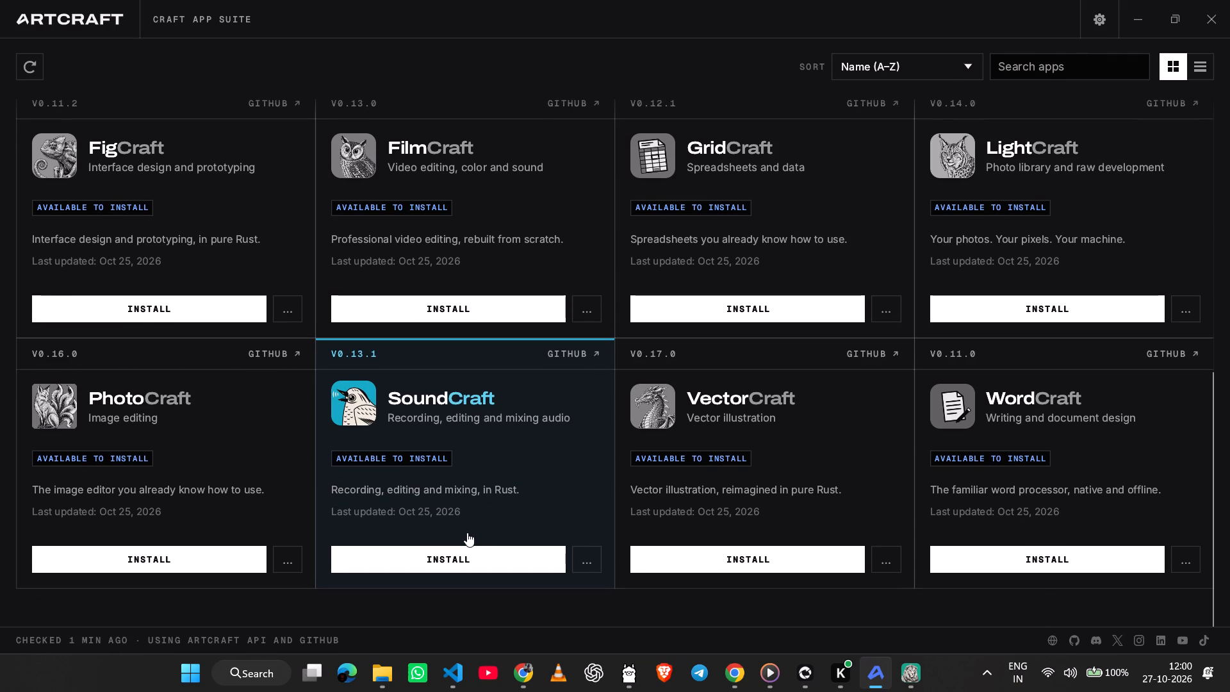
scroll(672, 543, up, 1)
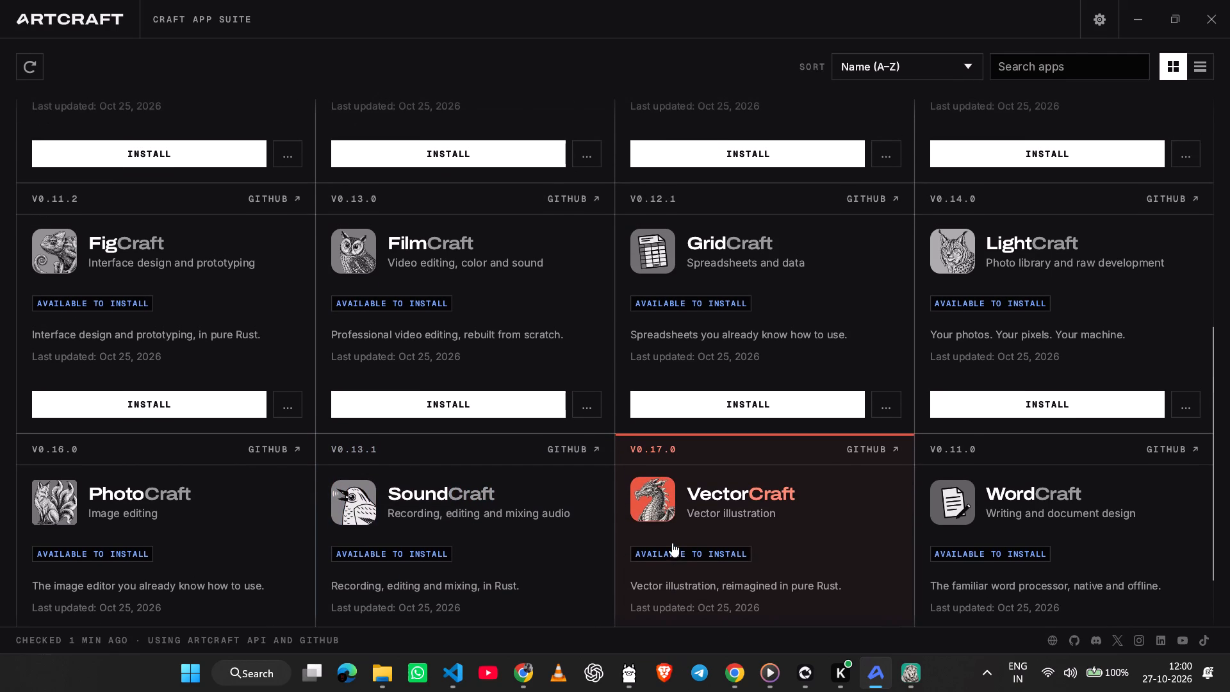
scroll(672, 543, down, 4)
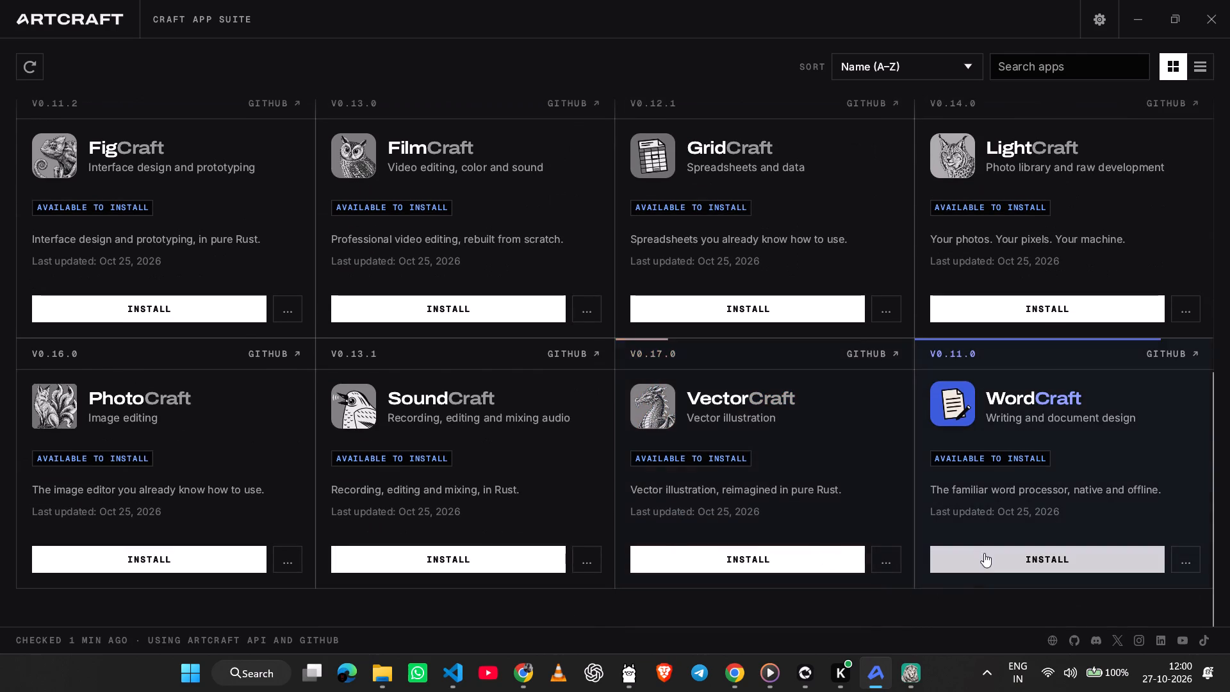
click(987, 551)
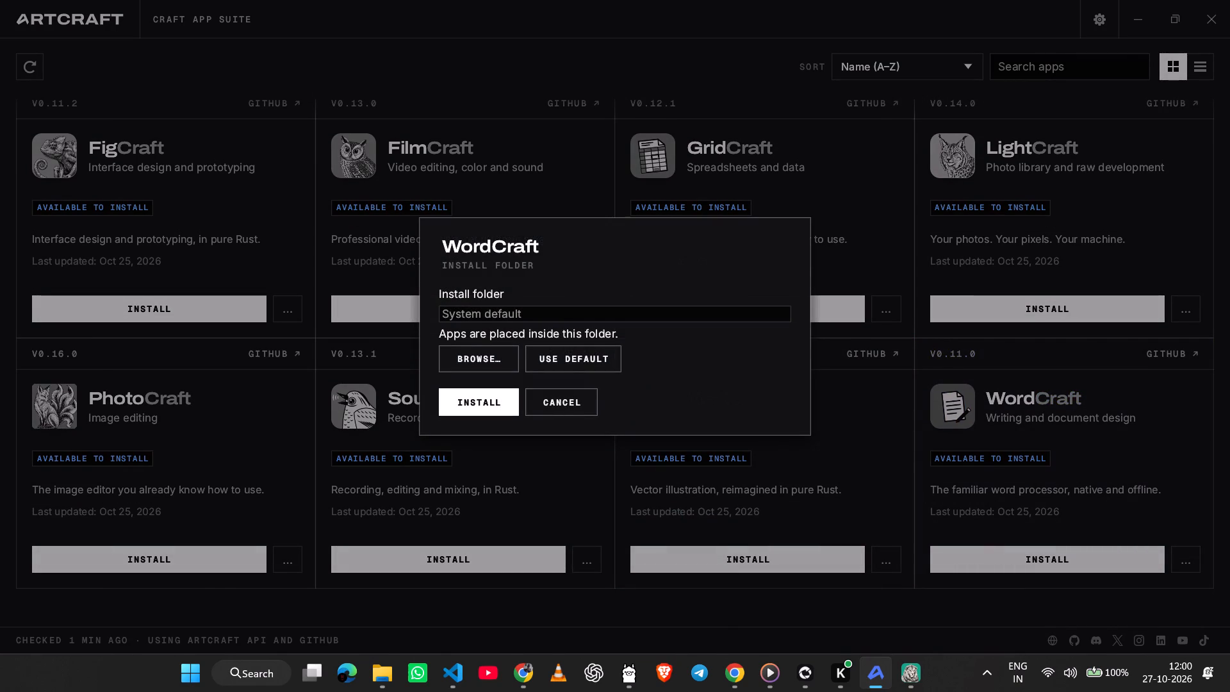
click(483, 409)
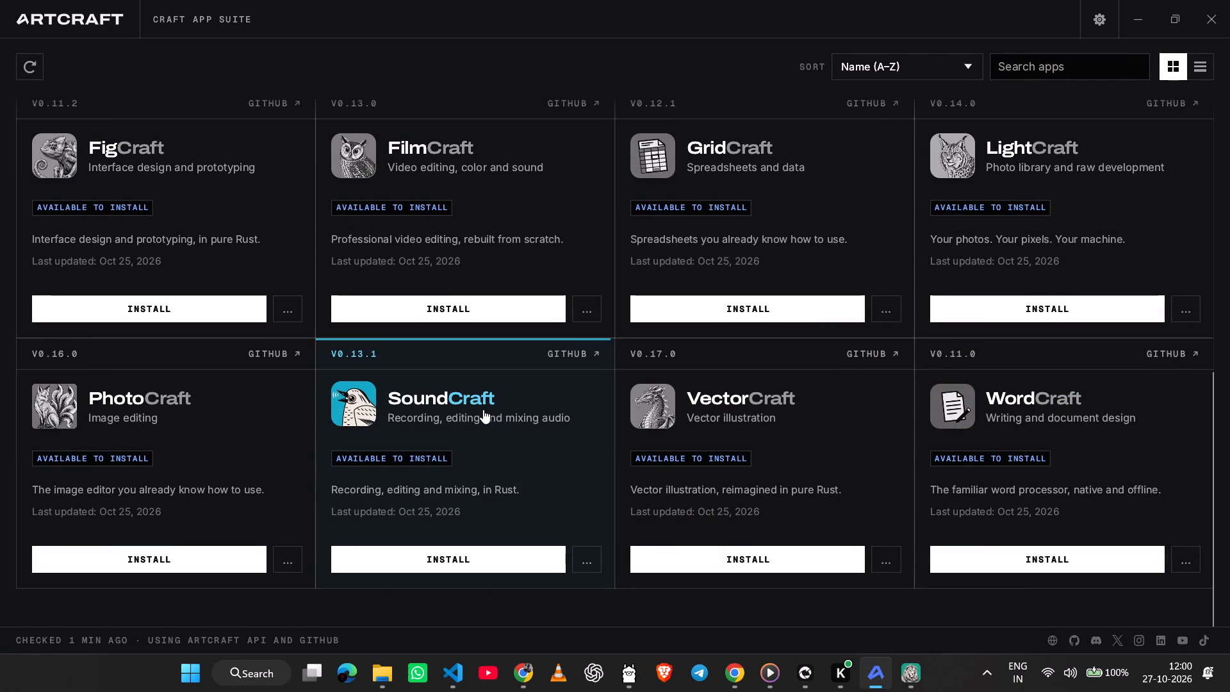
Pause the WordCraft download.
scroll(700, 442, up, 7)
scroll(700, 442, up, 20)
scroll(700, 442, up, 15)
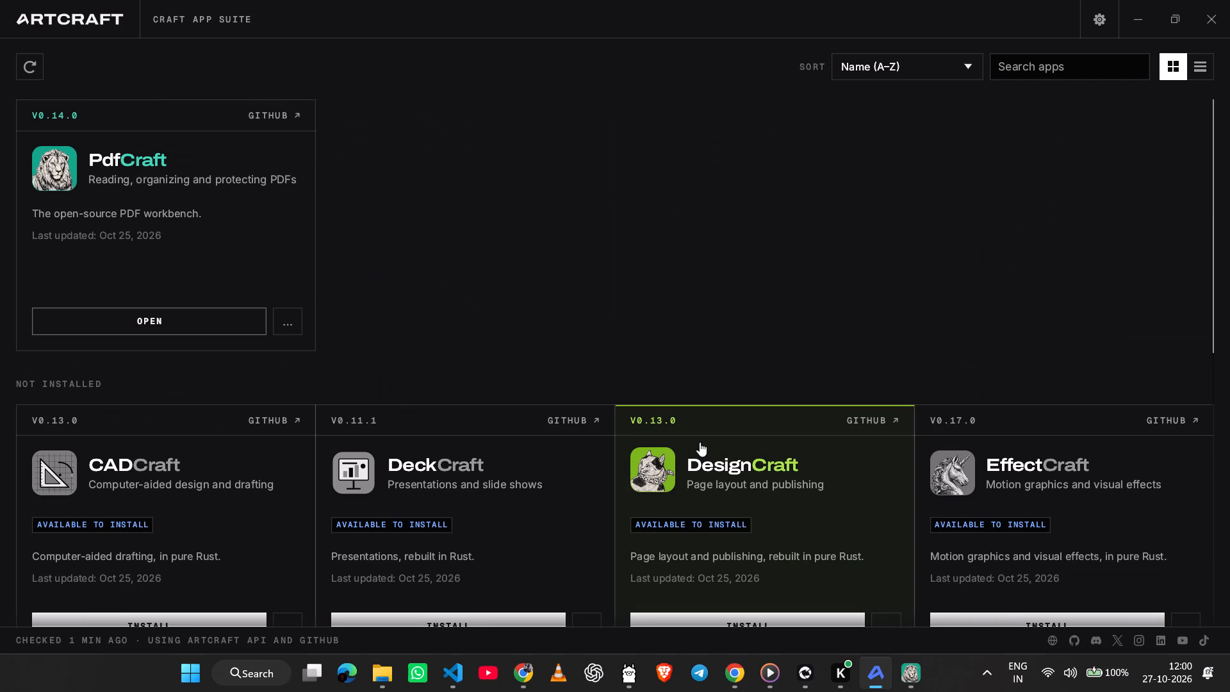
scroll(700, 442, up, 1)
scroll(700, 442, down, 1)
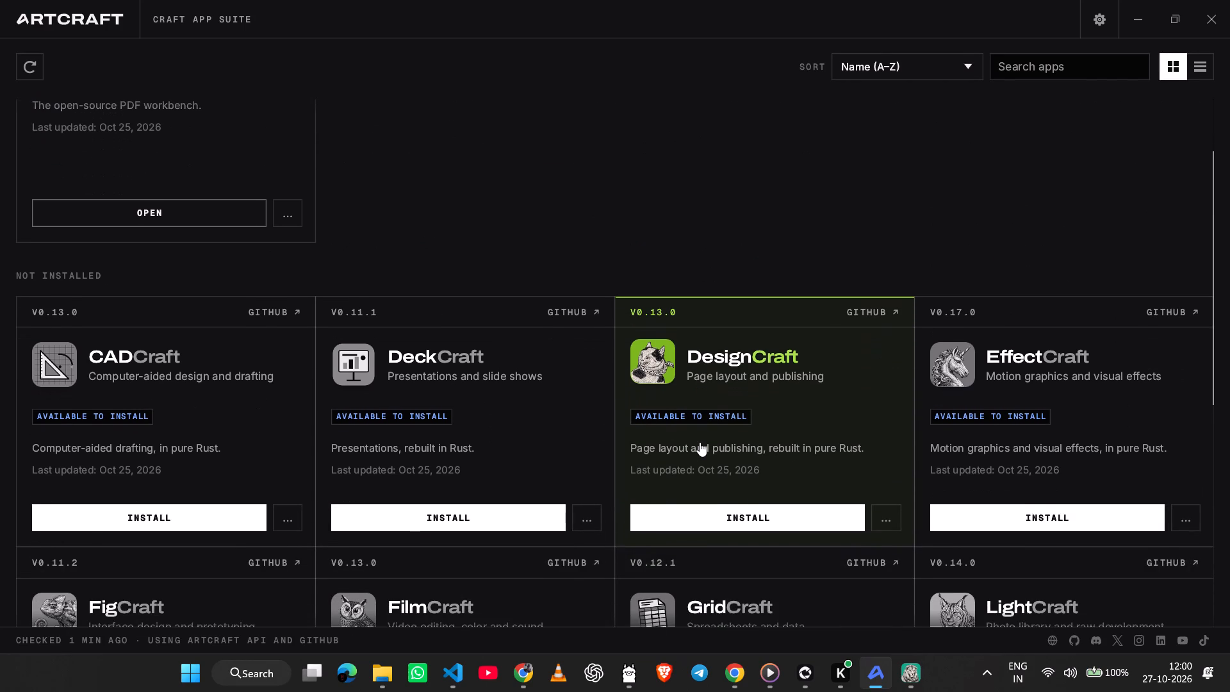
scroll(700, 442, down, 3)
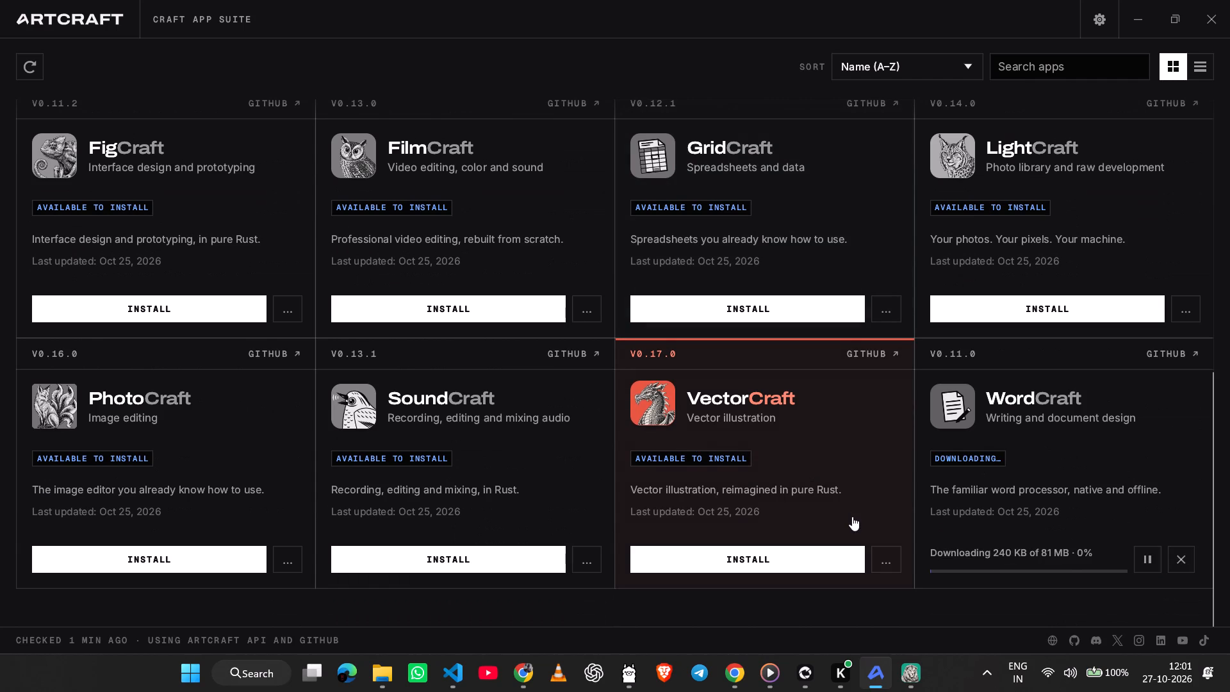
click(1147, 562)
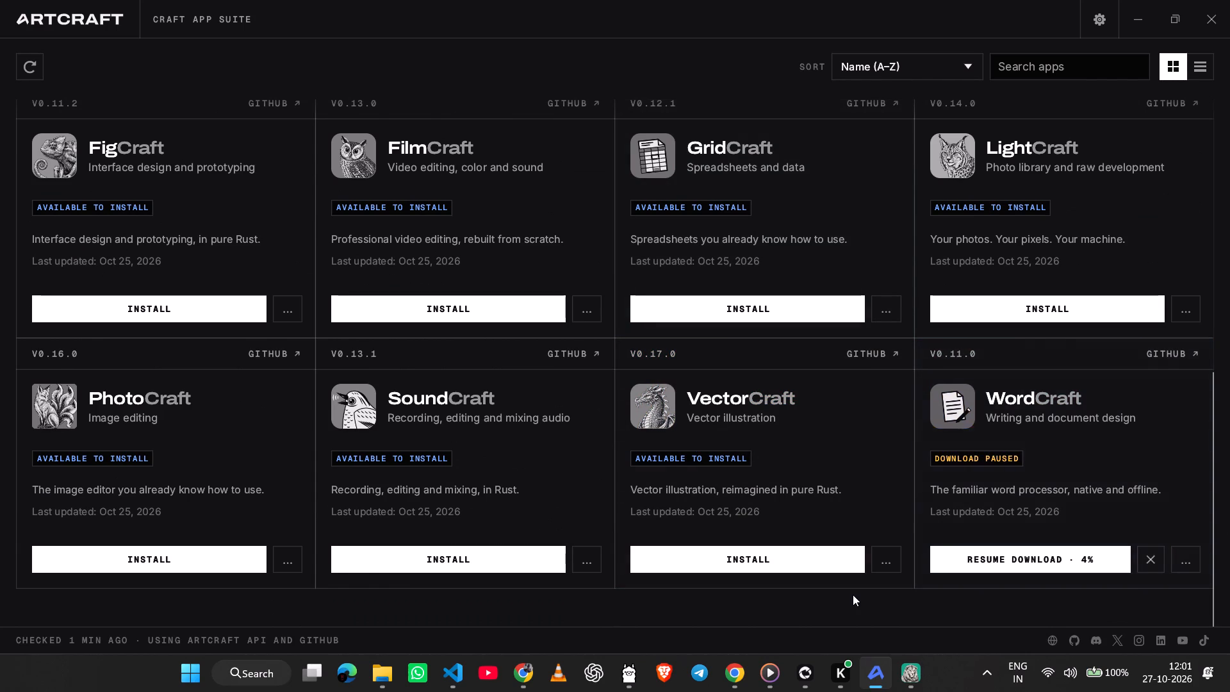
Open the AI_Driven_Quiz_Generation_Improved_Synopsis presentation from the Downloads folder in File Explorer with PowerPoint.
click(385, 669)
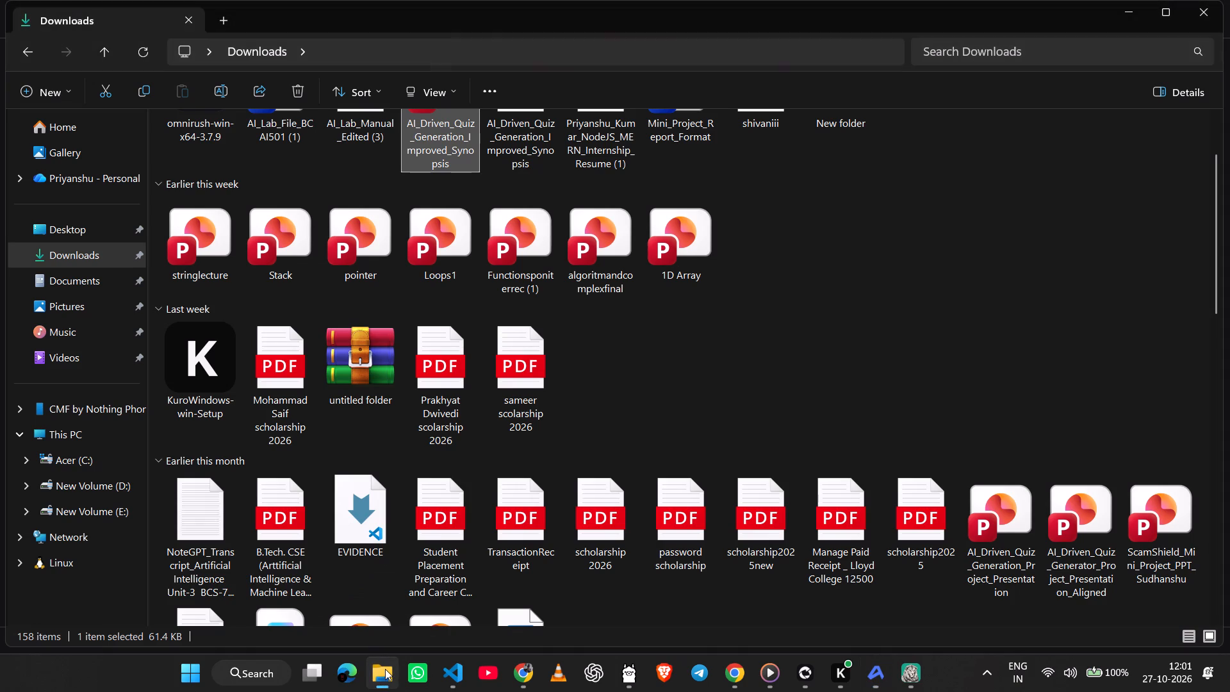
scroll(406, 474, up, 5)
double_click(449, 158)
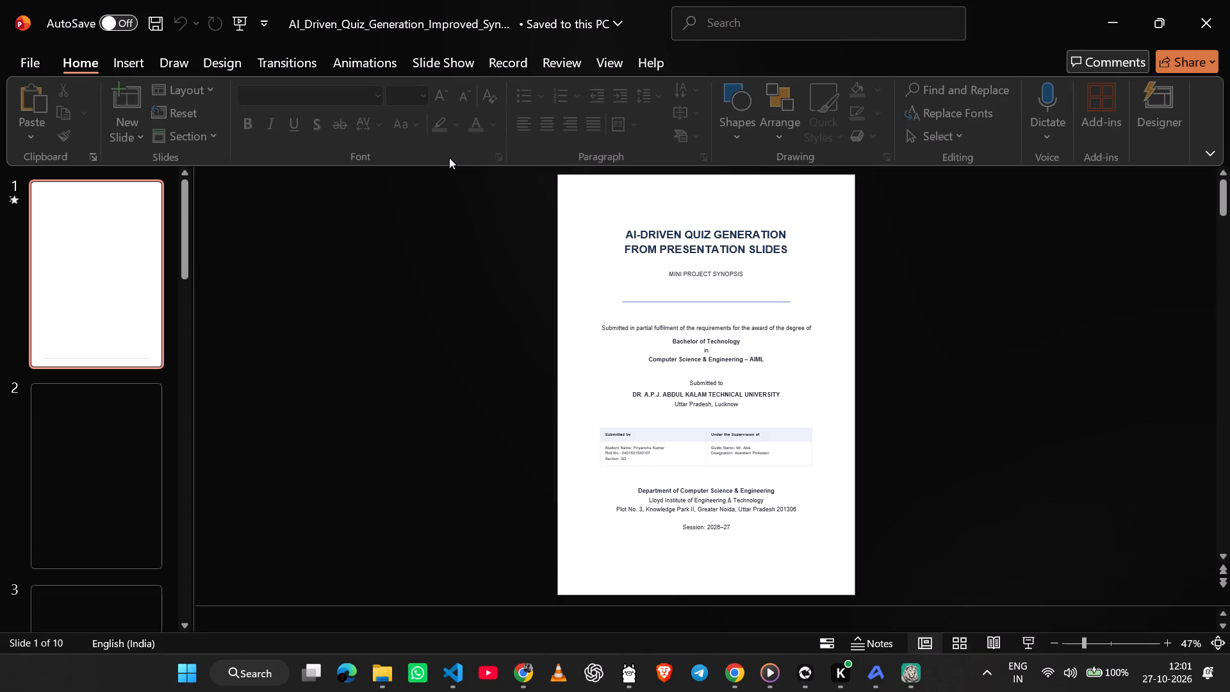
Page through the synopsis presentation's slides from the cover to the References slide.
key(Right)
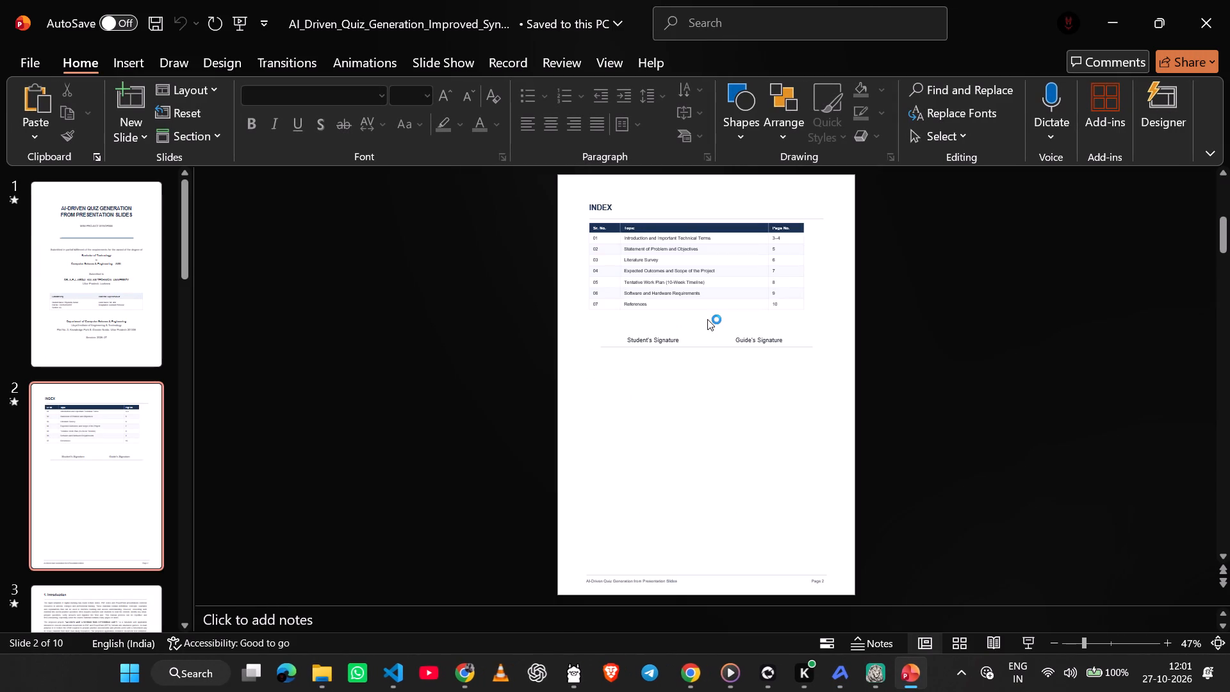
key(Right)
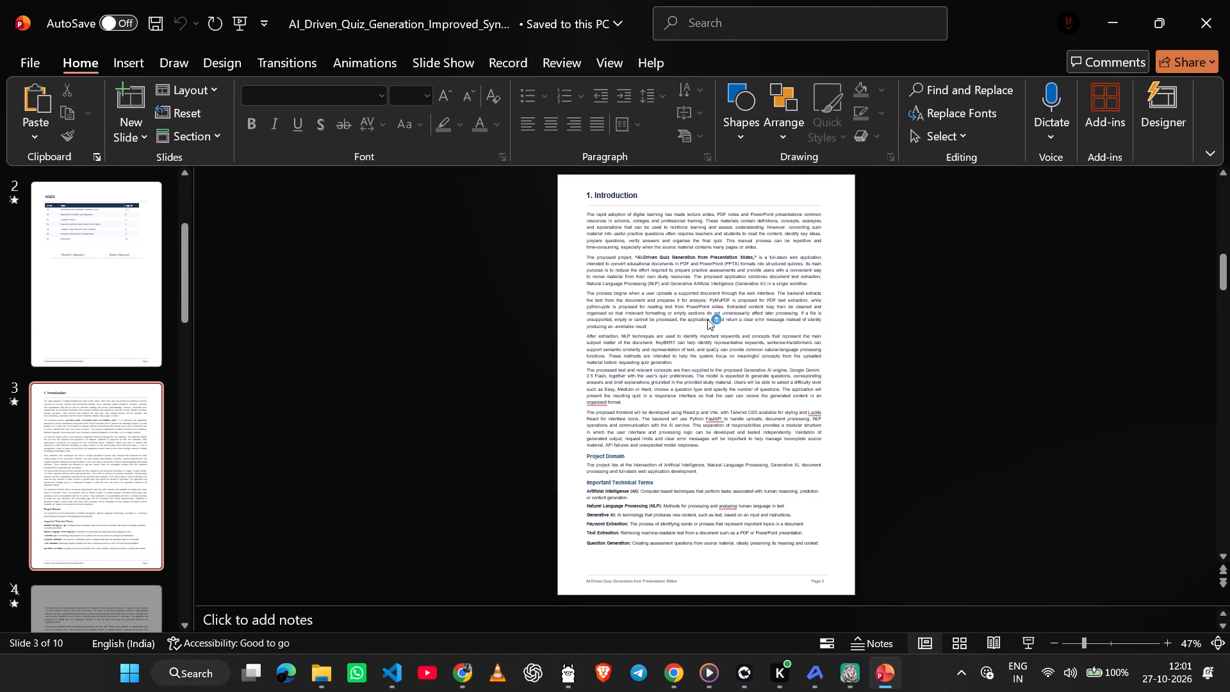
key(Right)
key(Right)
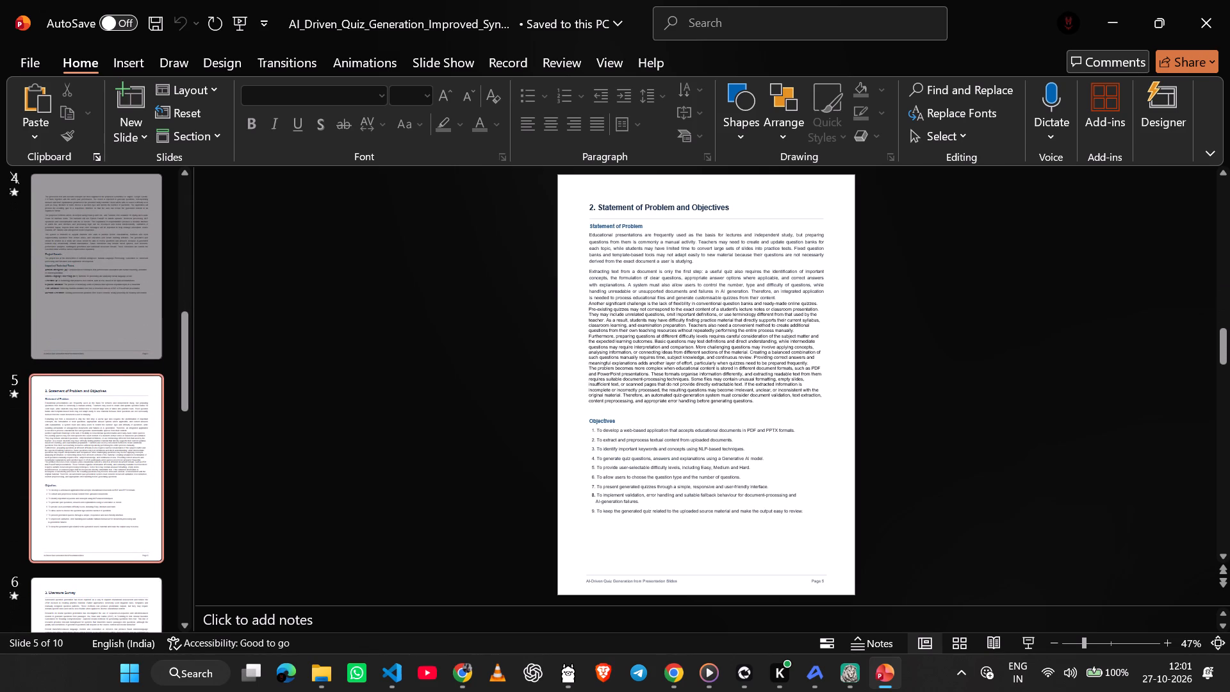
key(Right)
key(Right)
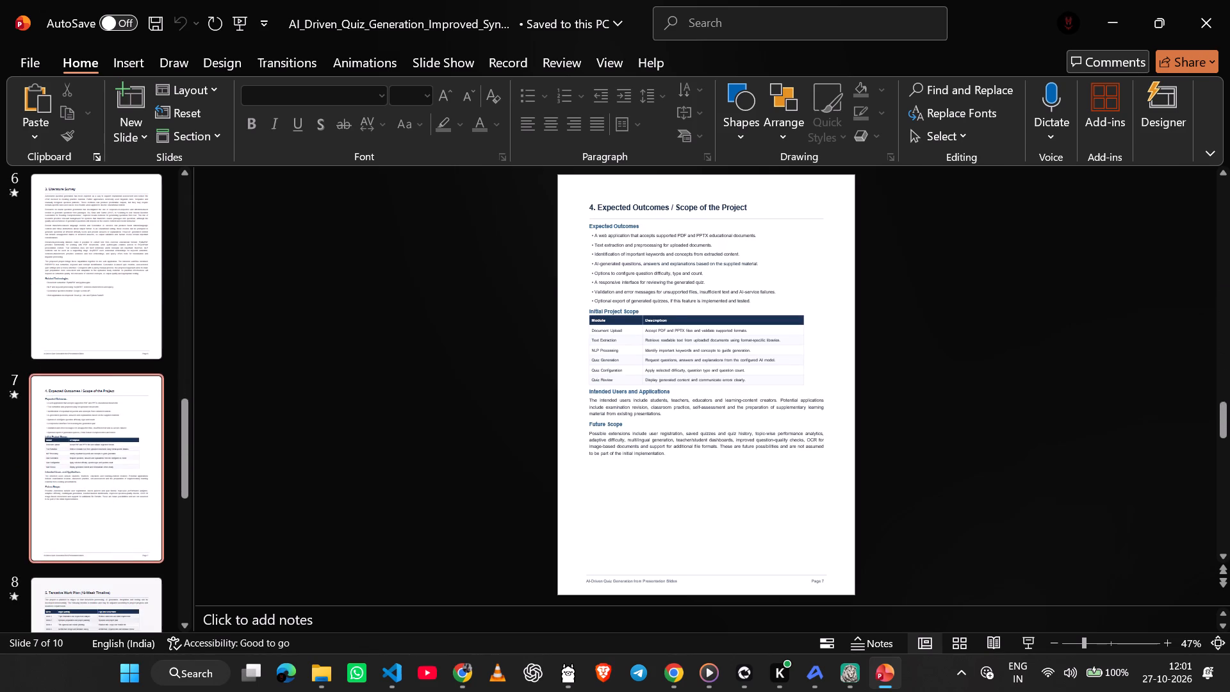
key(Right)
key(Right)
key(Right)
key(Right)
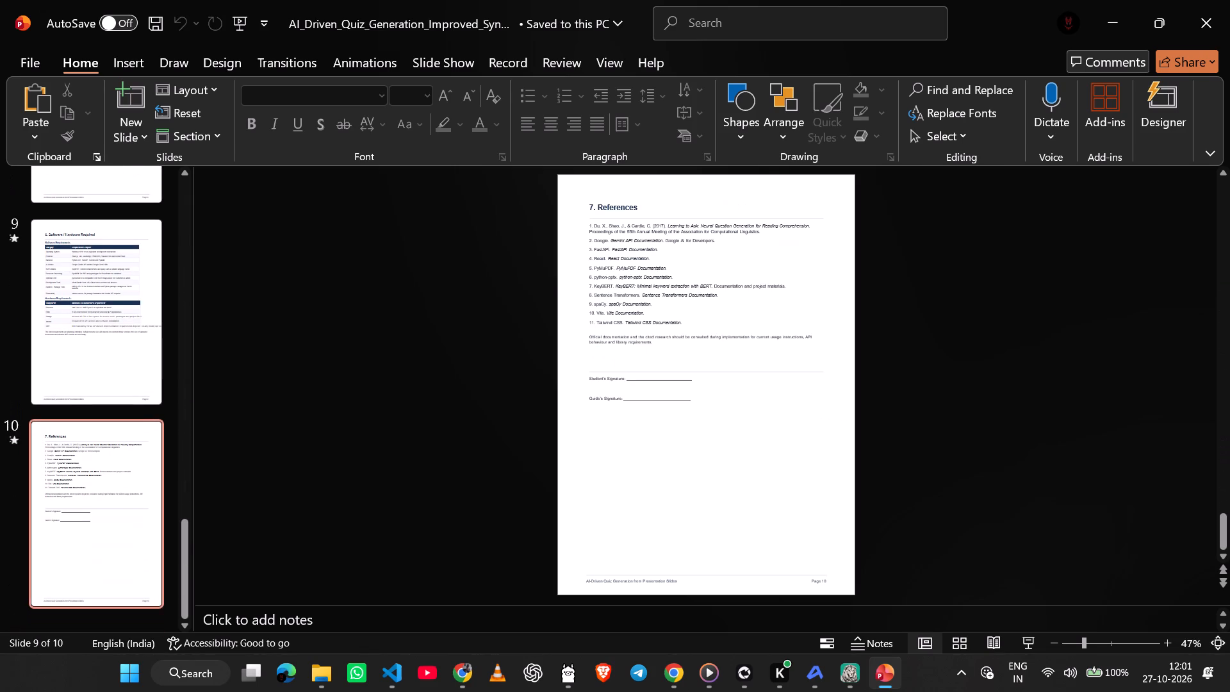
Examine the signature lines on the References slide and the bottom of slide 9 at closer range.
ctrl+scroll(707, 319, up, 7)
scroll(707, 319, up, 1)
ctrl+scroll(707, 319, down, 1)
ctrl+scroll(707, 319, up, 1)
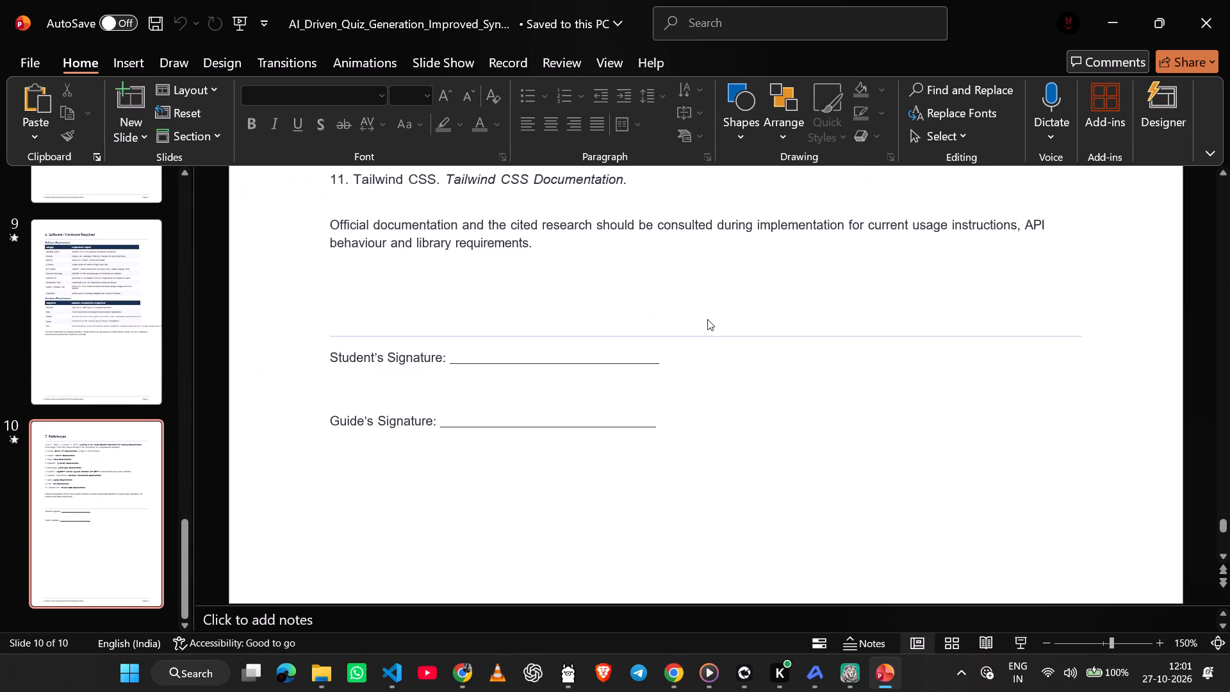
scroll(707, 319, up, 7)
scroll(707, 319, down, 1)
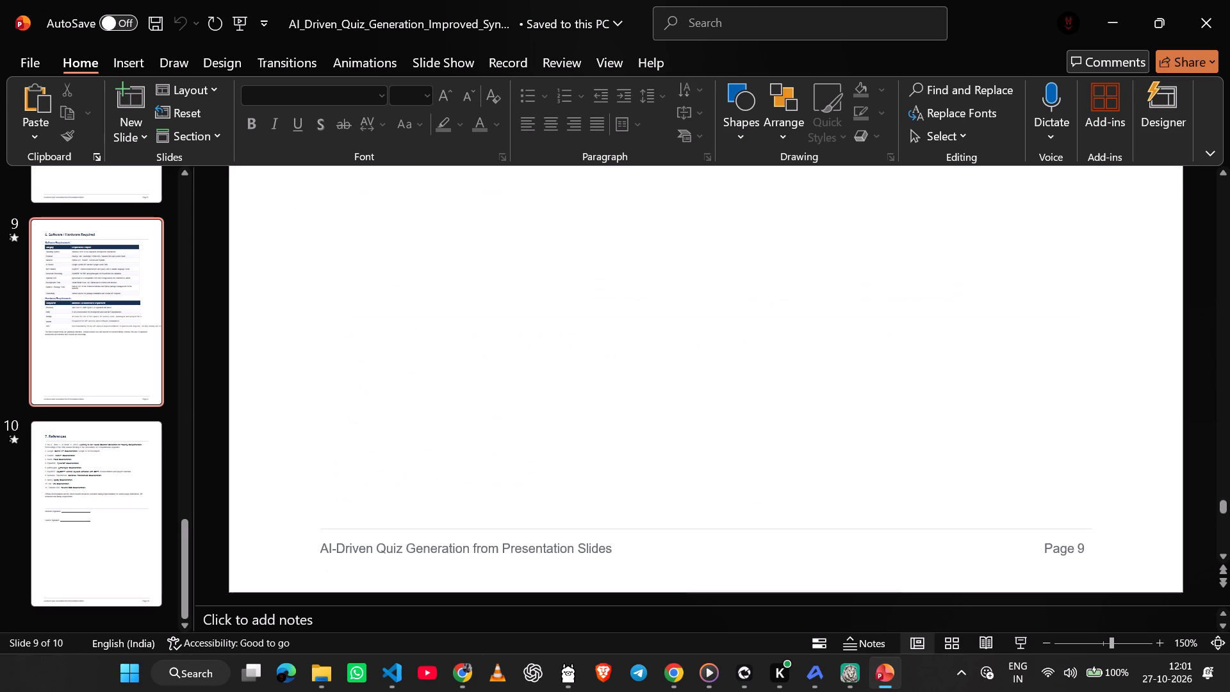
scroll(707, 319, down, 3)
ctrl+scroll(707, 319, down, 2)
Go back and forth through the synopsis slides between the cover and References, finishing on the cover slide.
key(Left)
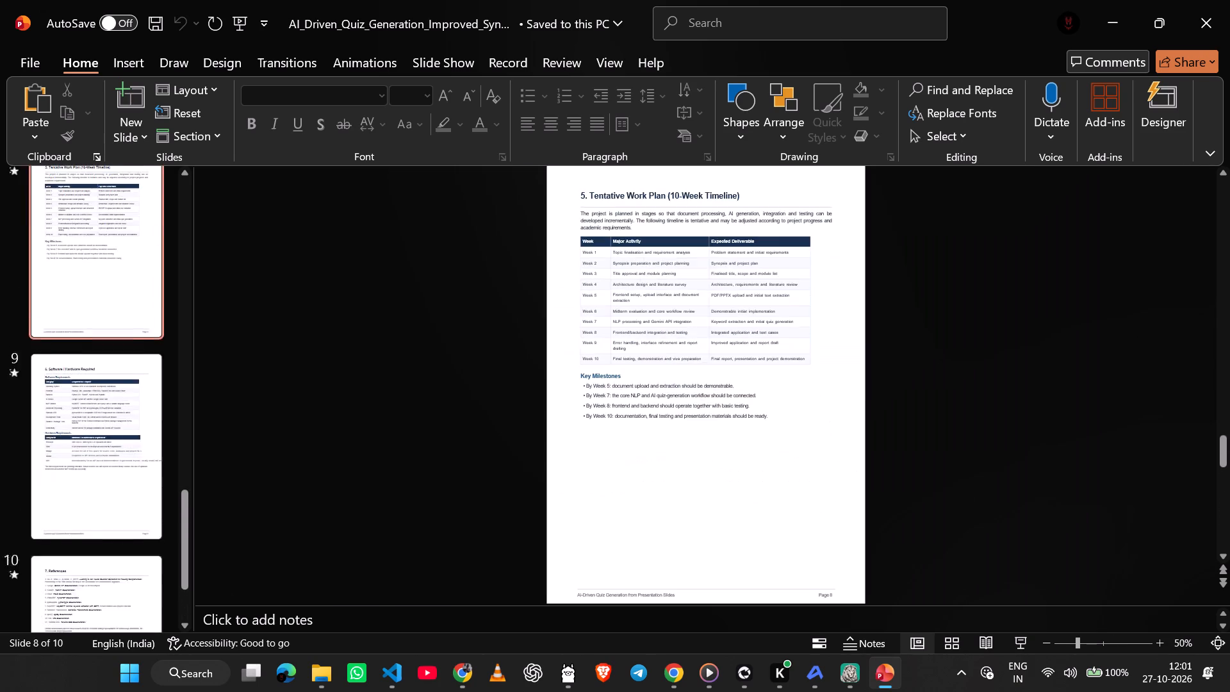
key(Left)
key(Left)
key(Left)
key(Left)
key(Left)
key(Left)
key(Right)
key(Right)
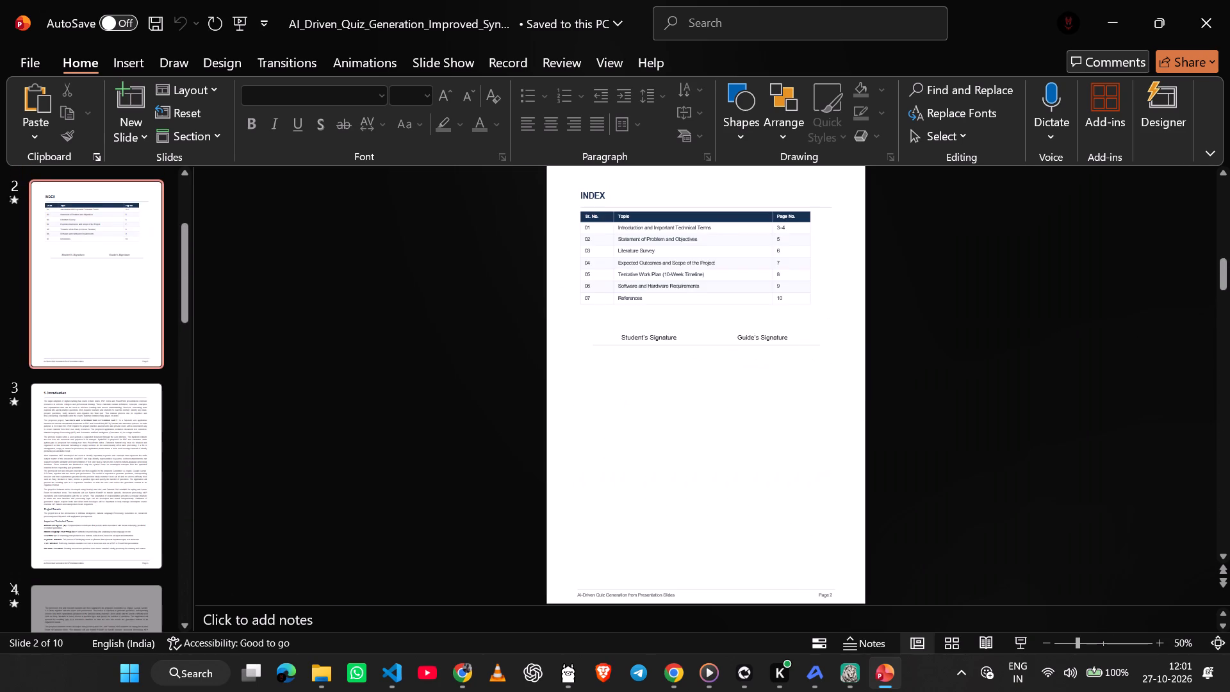
key(Right)
key(Right)
key(Right)
key(Right)
key(Right)
key(Right)
key(Right)
key(Right)
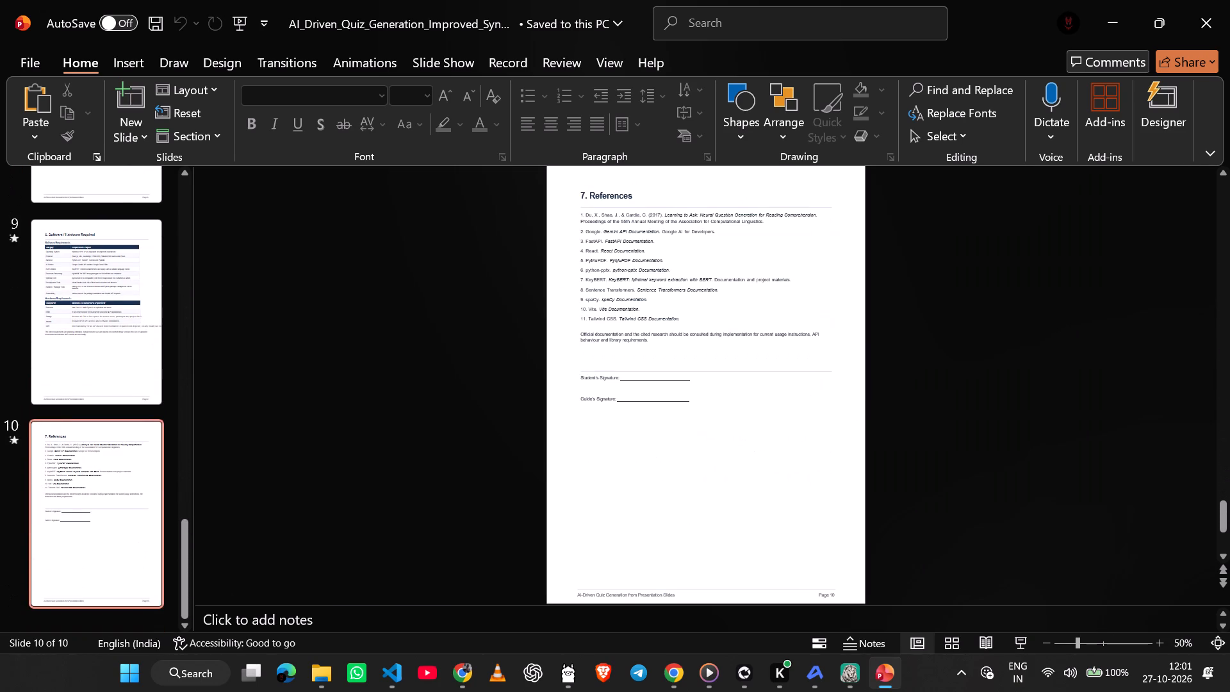
key(Left)
key(Left)
key(Left)
key(Left)
key(Left)
key(Left)
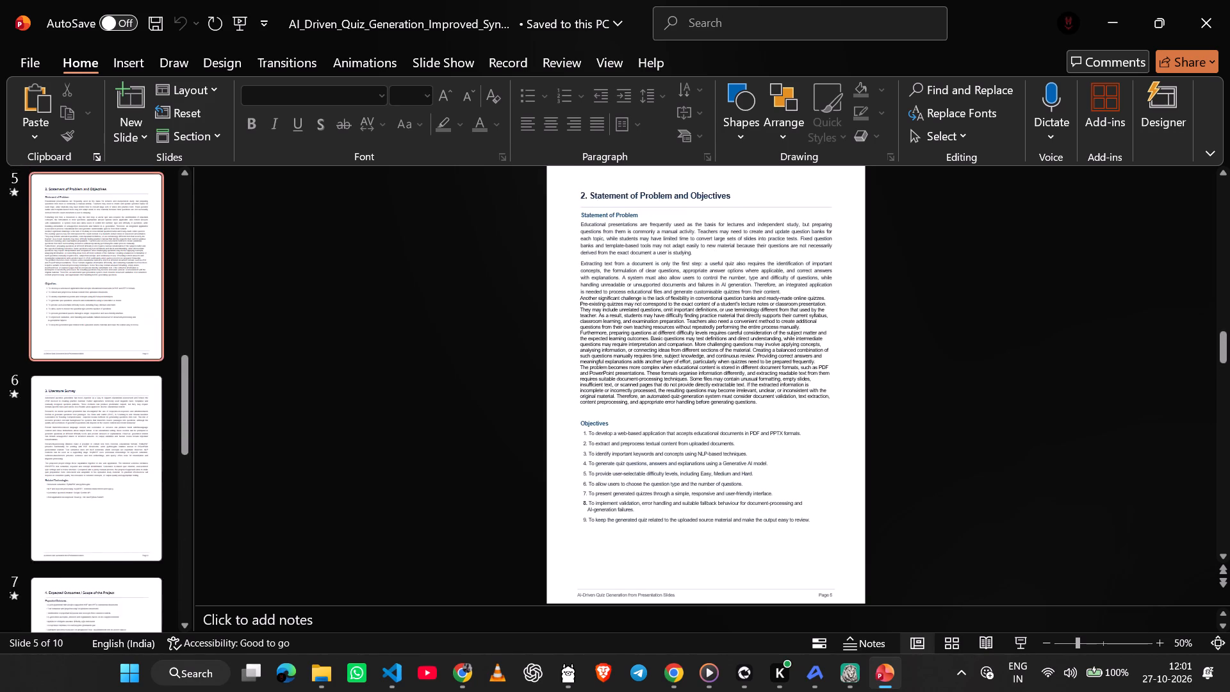
key(Left)
key(Left)
key(Left)
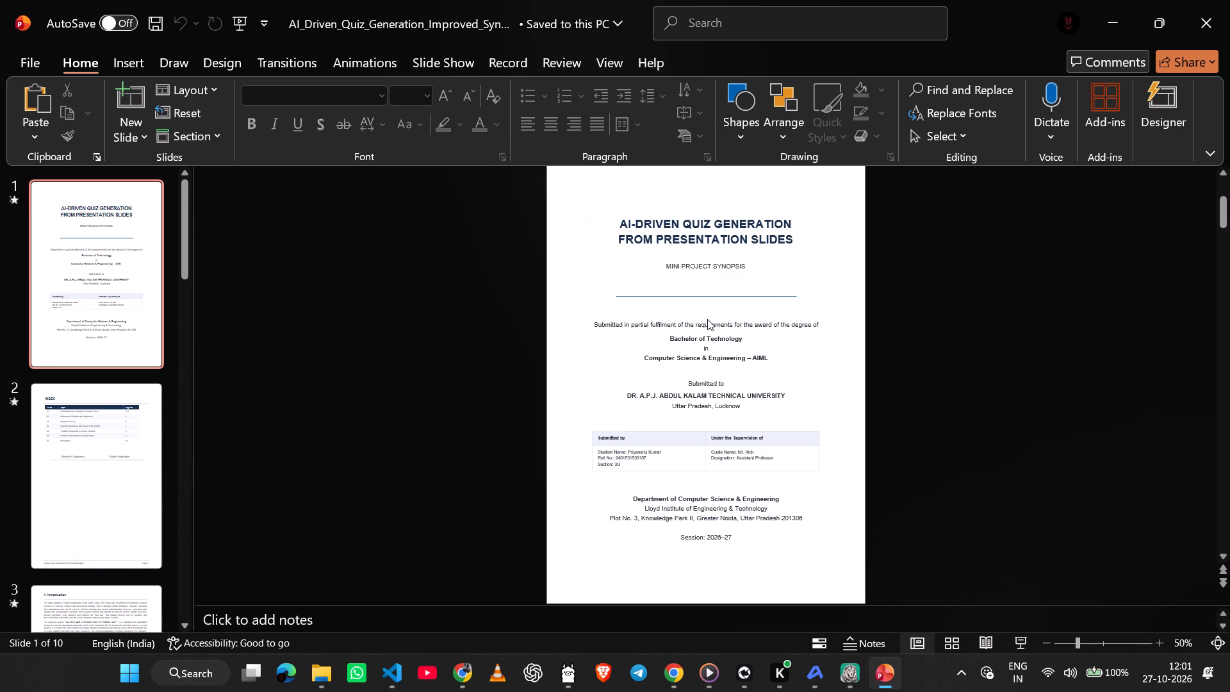
Switch to the Downloads folder in File Explorer and open the scamshield (1) PDF from the Last month group.
click(326, 674)
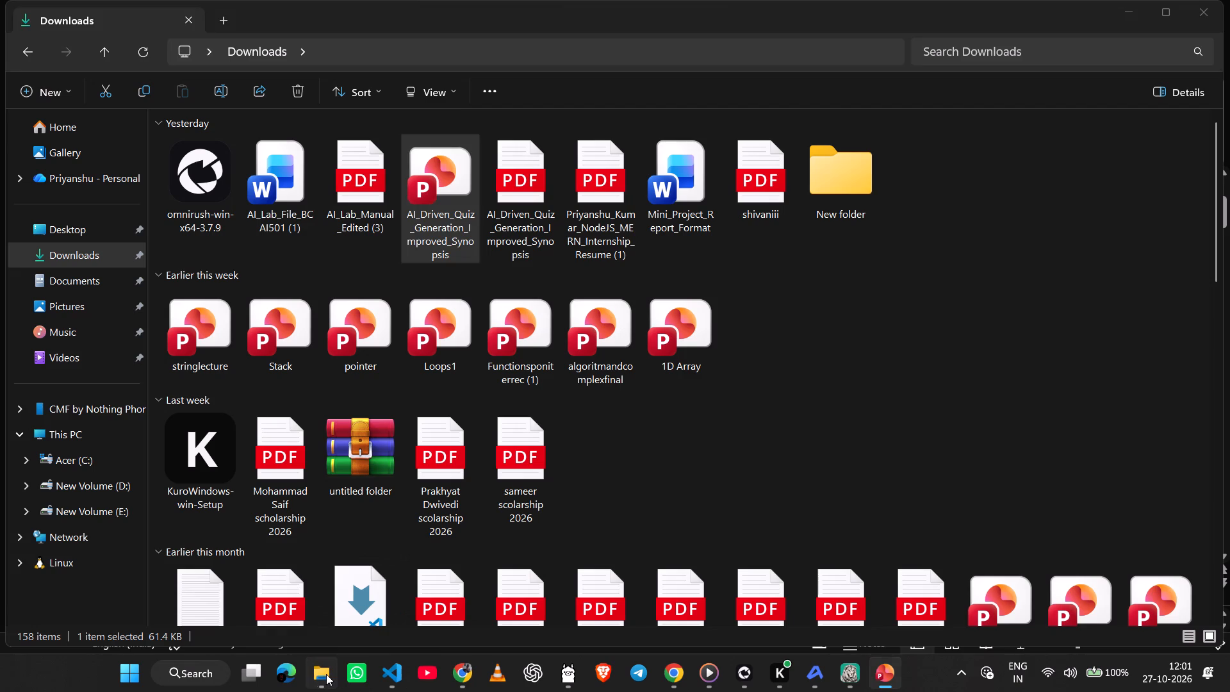
scroll(782, 429, down, 2)
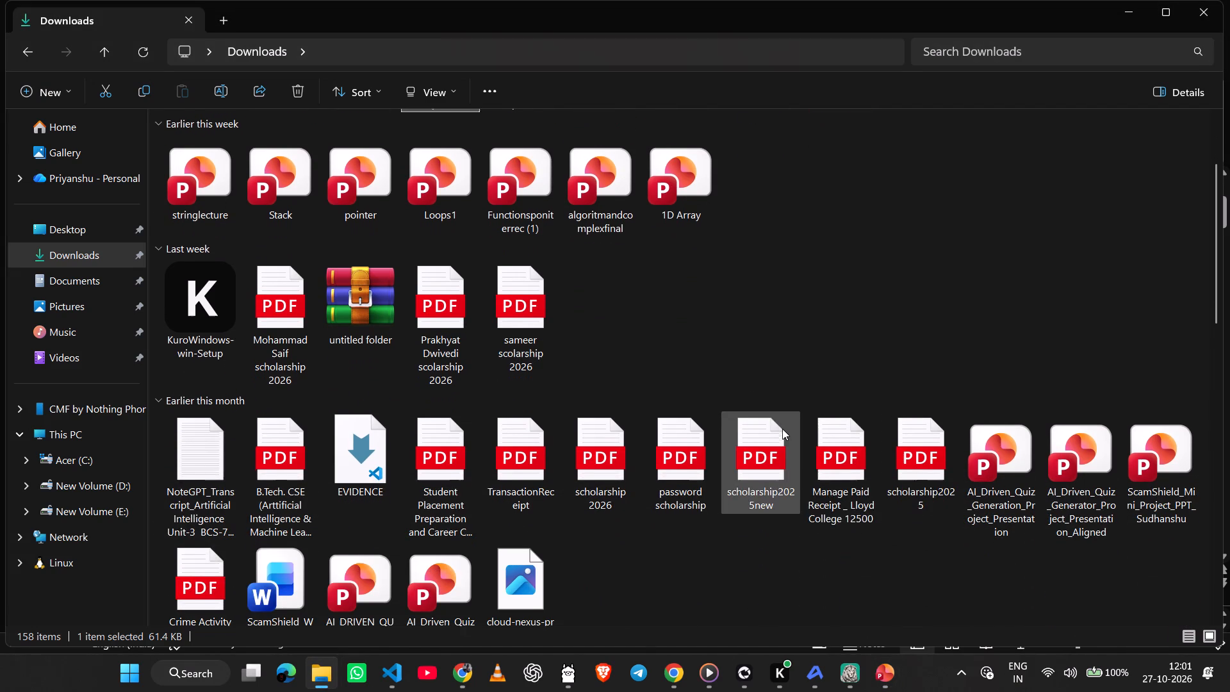
scroll(985, 498, down, 2)
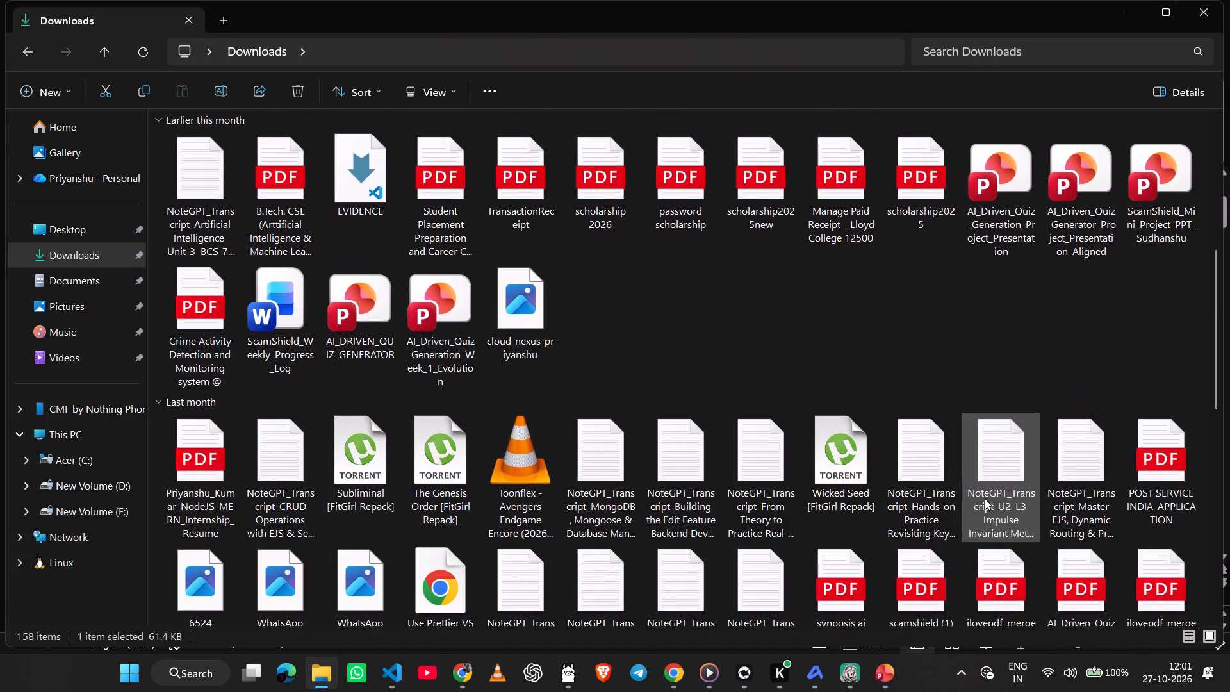
scroll(985, 498, down, 2)
double_click(897, 458)
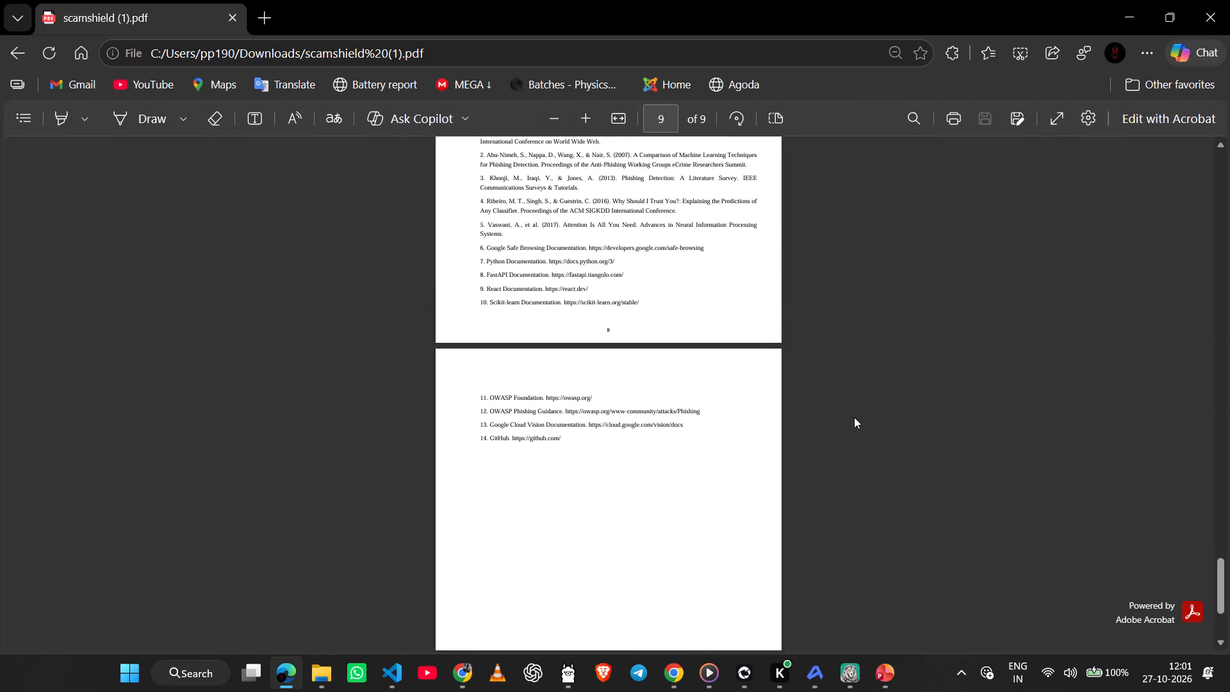
Examine the scamshield (1) PDF from its index page to the final references page, and minimize the browser.
key(Down)
key(Down)
key(Down)
key(Down)
key(Down)
key(Left)
key(Left)
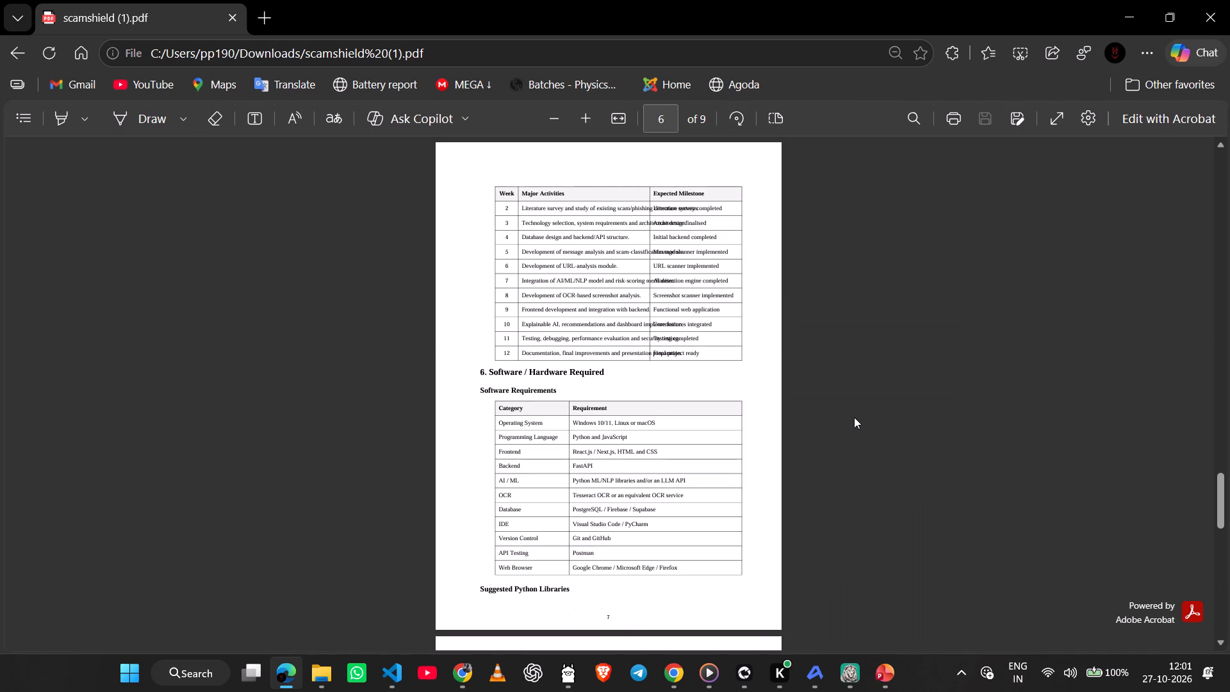
key(Left)
key(Left)
key(Left)
key(Left)
key(Left)
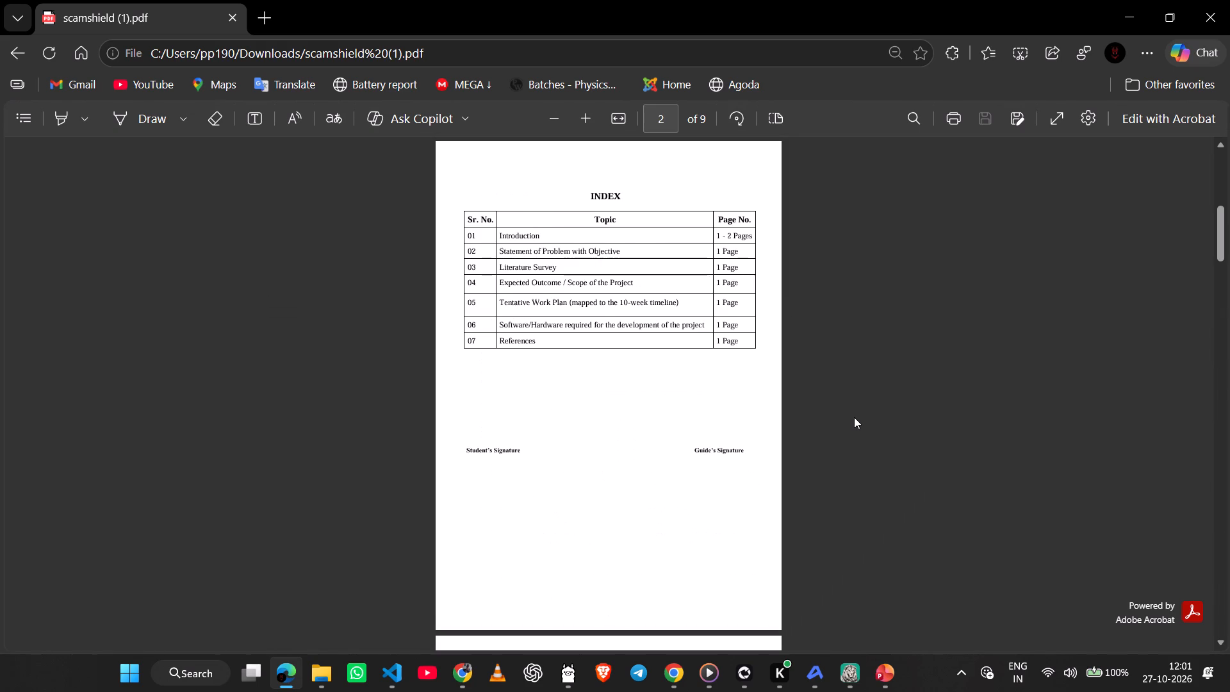
key(Right)
key(Right)
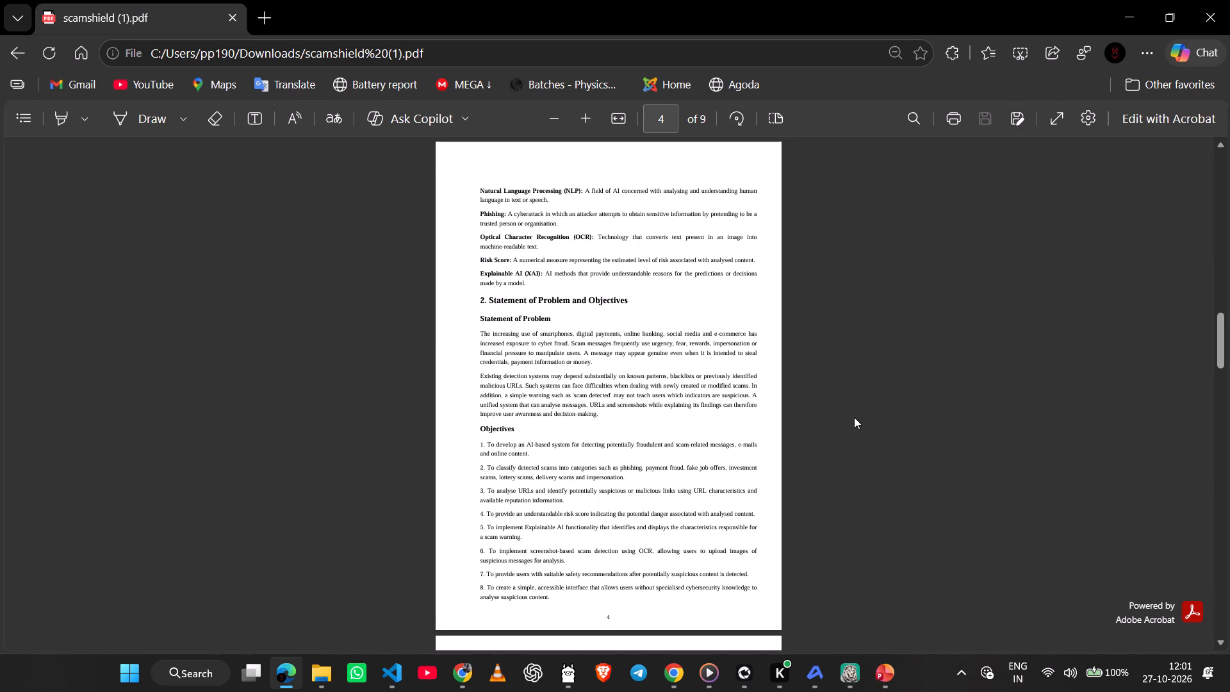
key(Right)
key(Right)
key(Right)
key(Right)
key(Right)
key(Right)
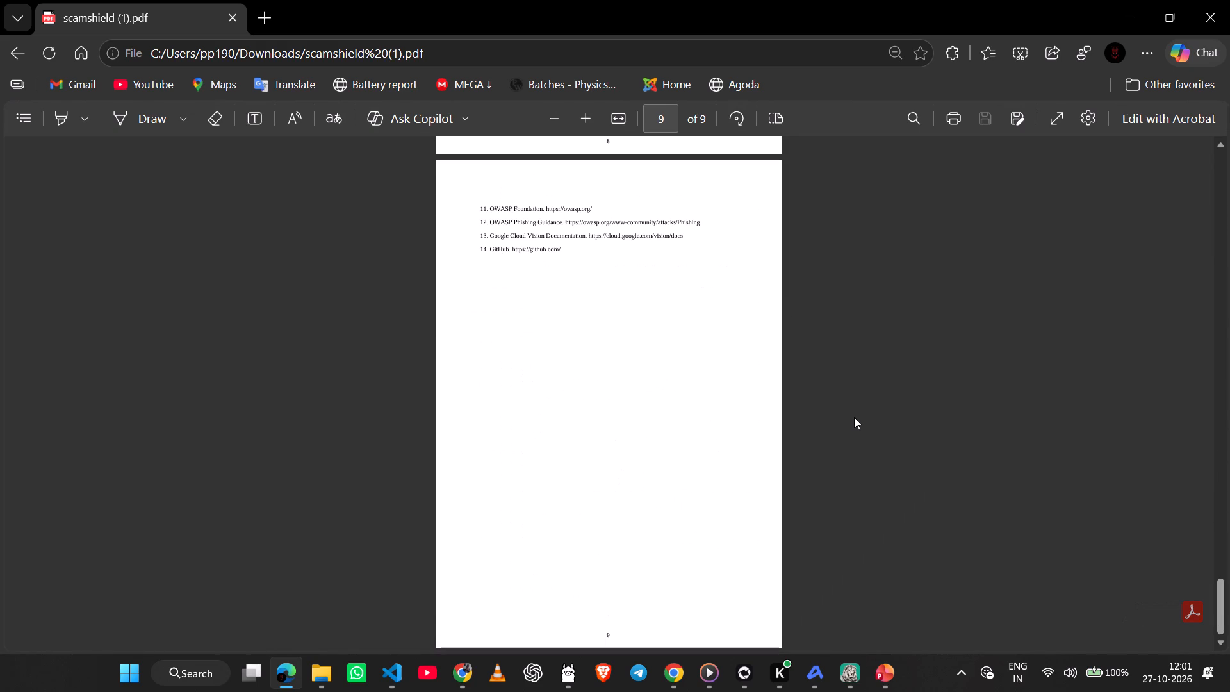
click(1126, 12)
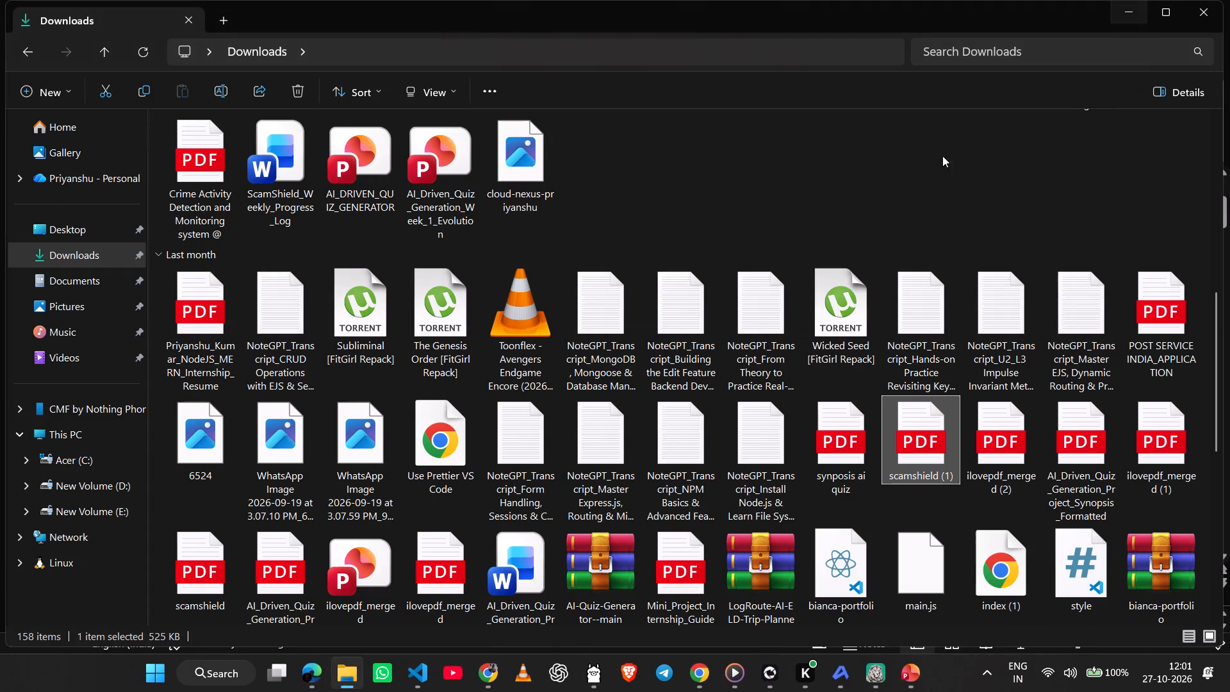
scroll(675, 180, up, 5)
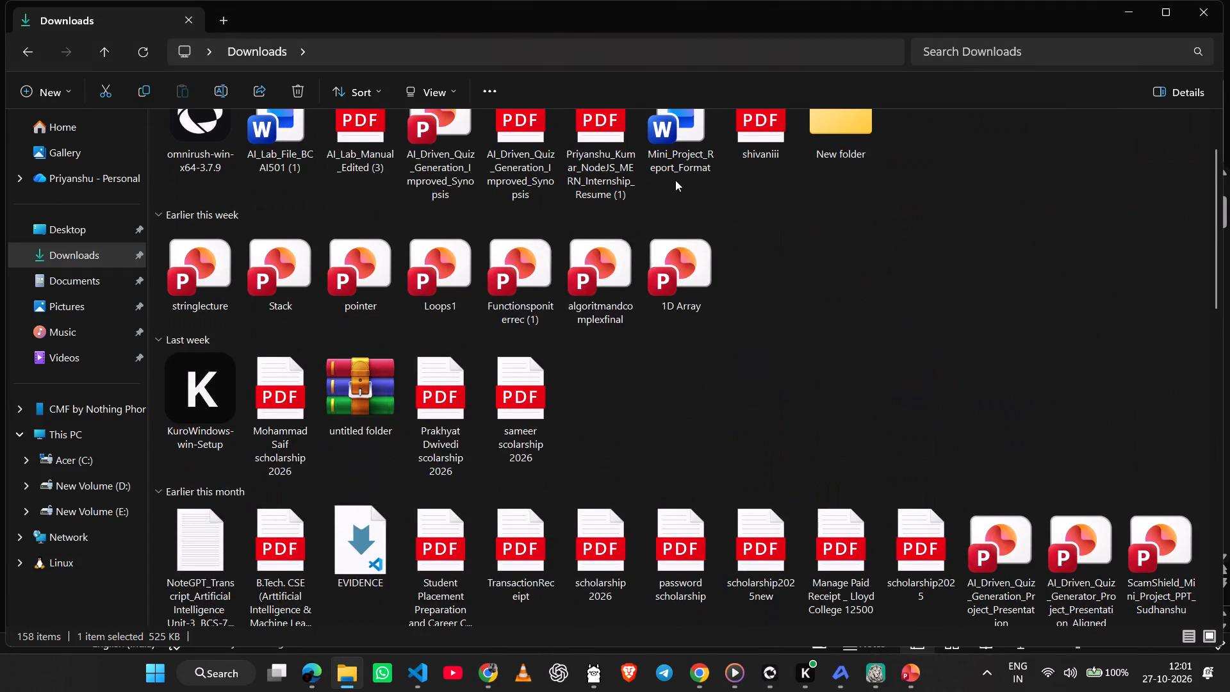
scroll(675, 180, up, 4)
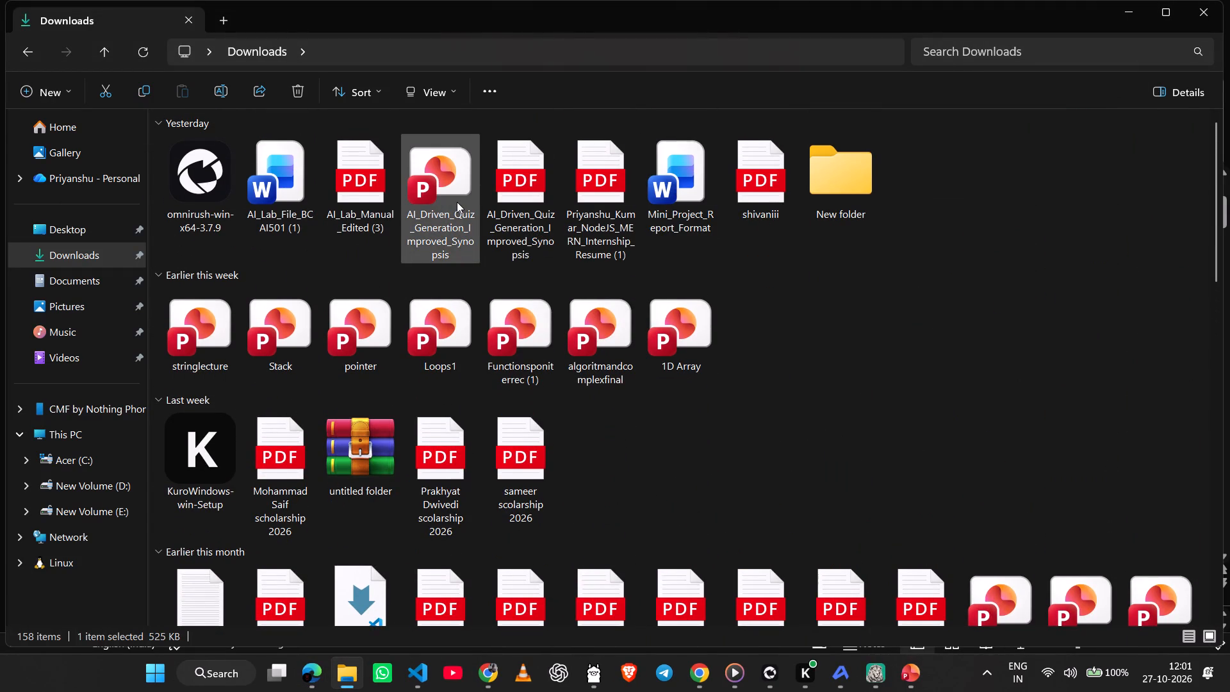
Switch to Chrome, search for "pdf to word" in a new tab and open the iLovePDF converter result.
click(694, 672)
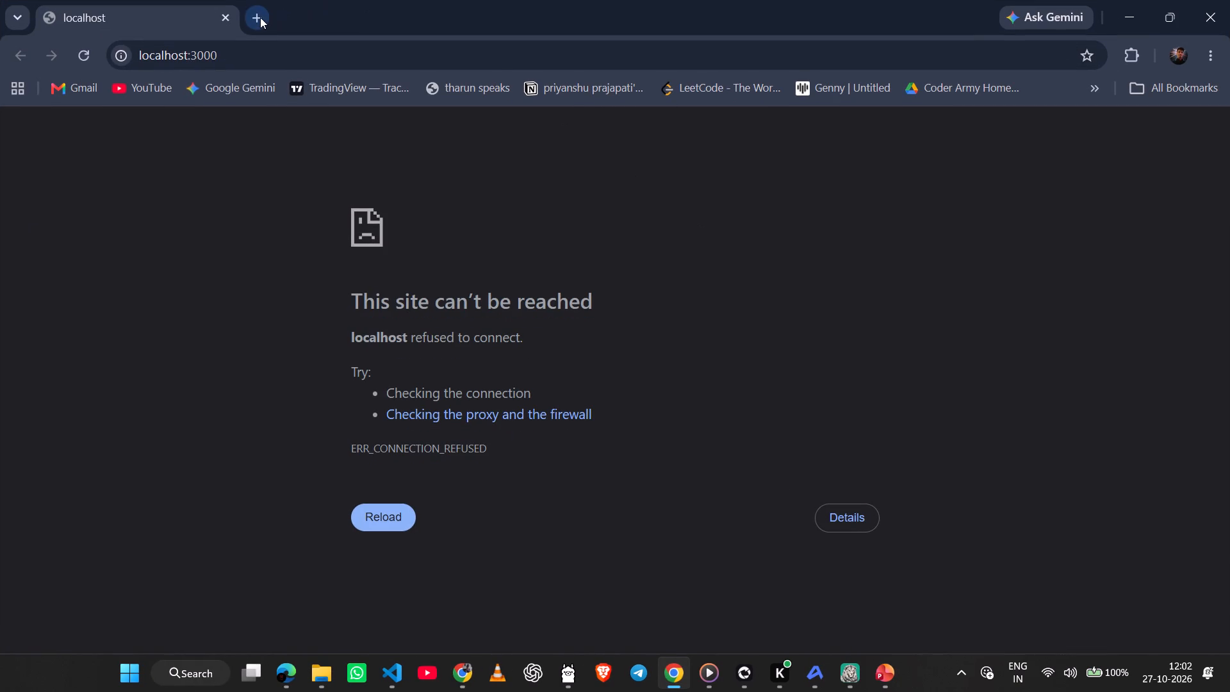
click(260, 17)
text(pdf)
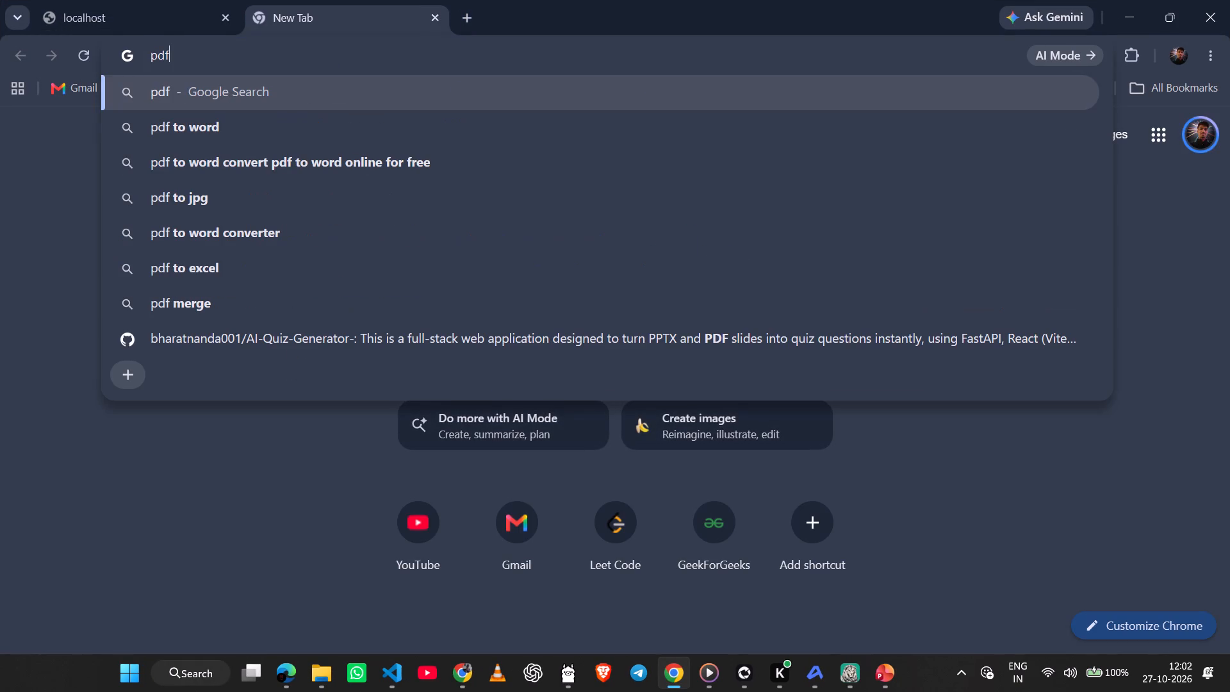
key(Down)
key(Return)
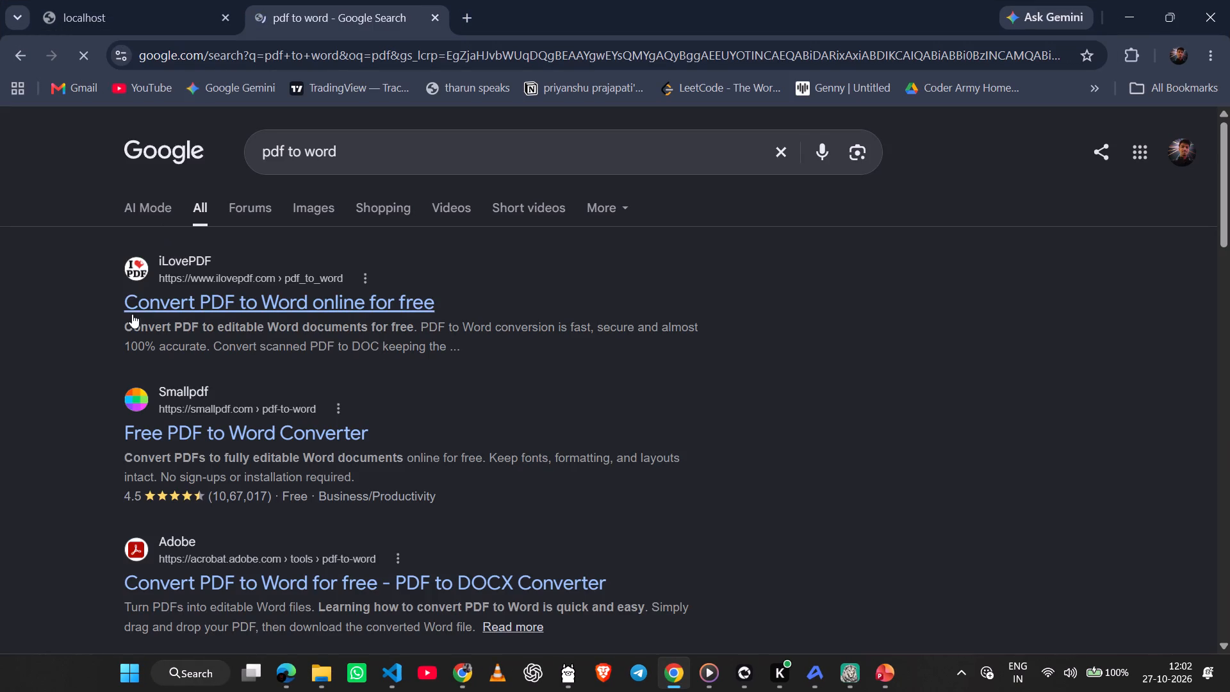
click(143, 309)
Switch back to the Downloads folder in File Explorer.
click(315, 675)
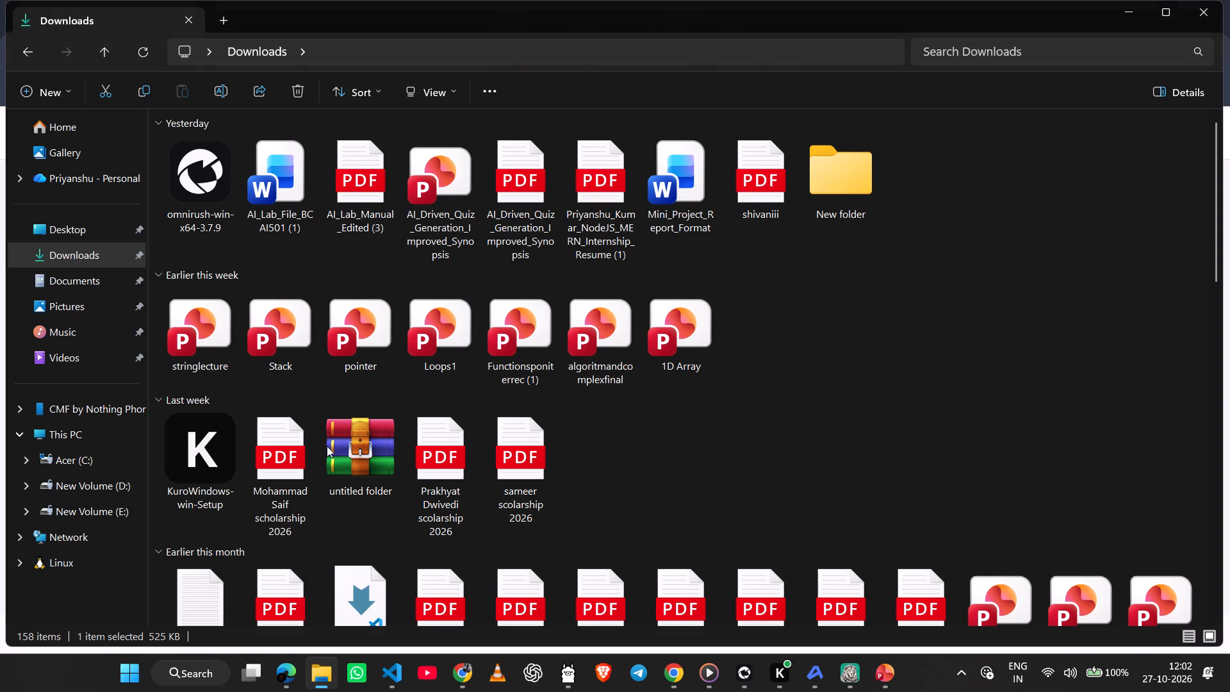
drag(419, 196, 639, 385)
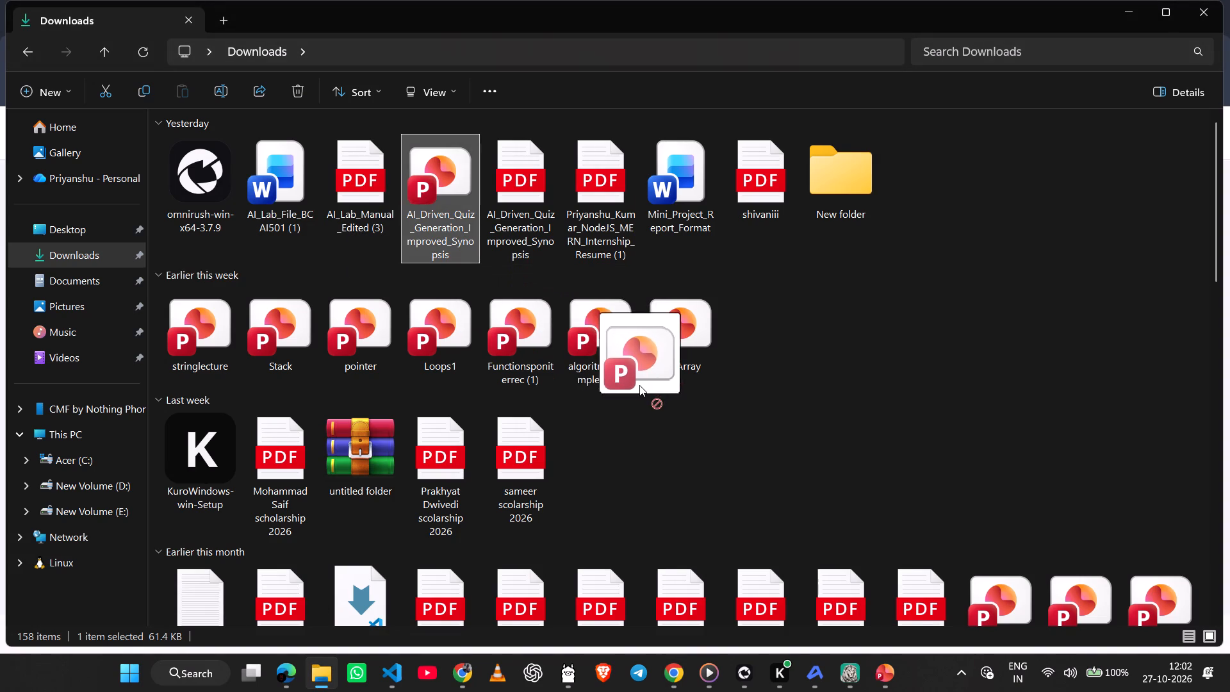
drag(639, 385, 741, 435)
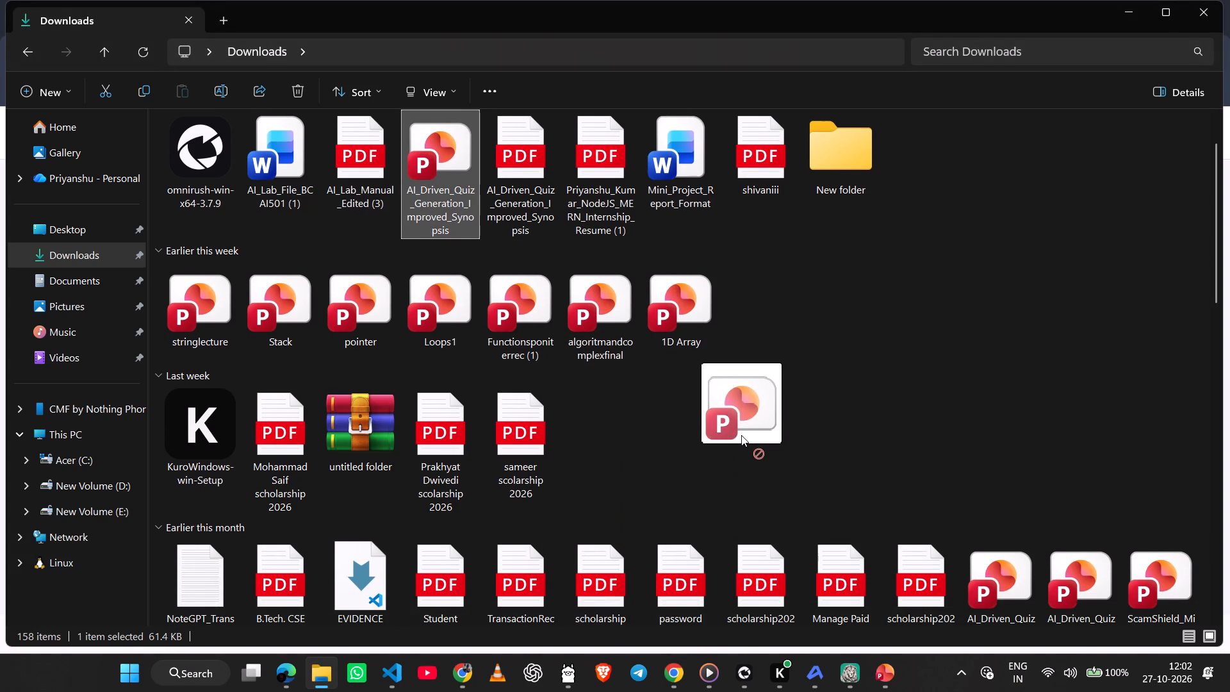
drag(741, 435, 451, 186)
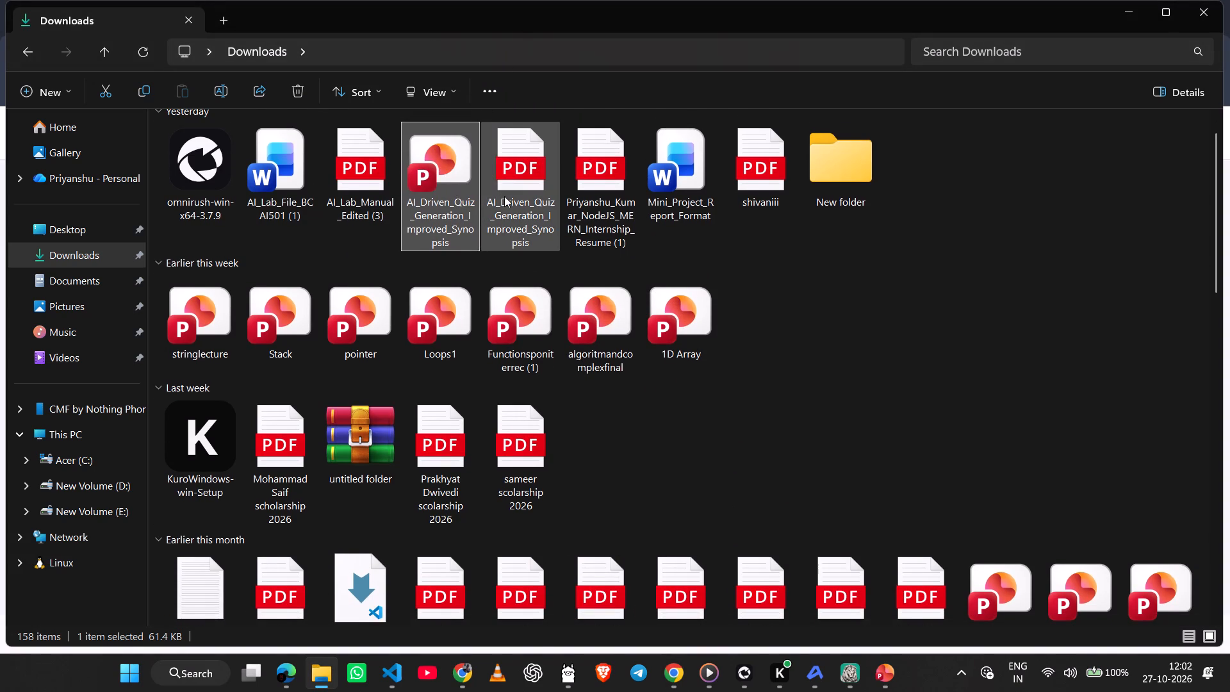
Bring the AI_Driven_Quiz_Generation_Improved_Synopsis PDF from Downloads into PdfCraft's welcome page to open it.
drag(504, 196, 846, 670)
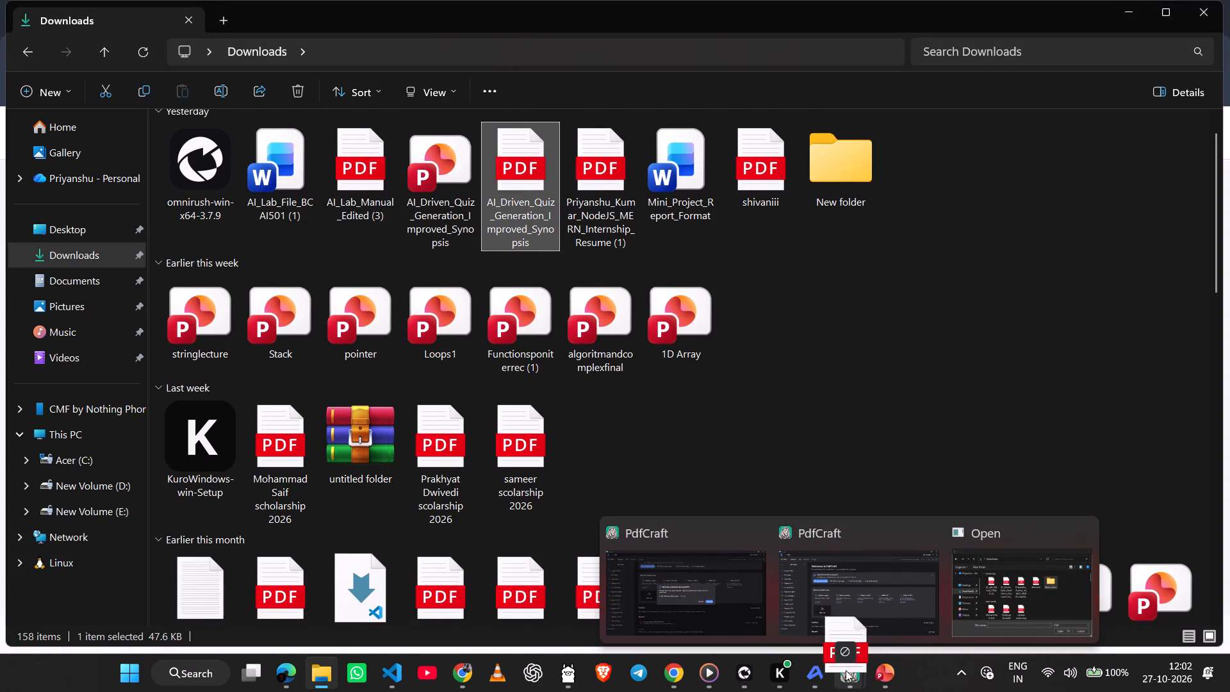
drag(846, 670, 794, 480)
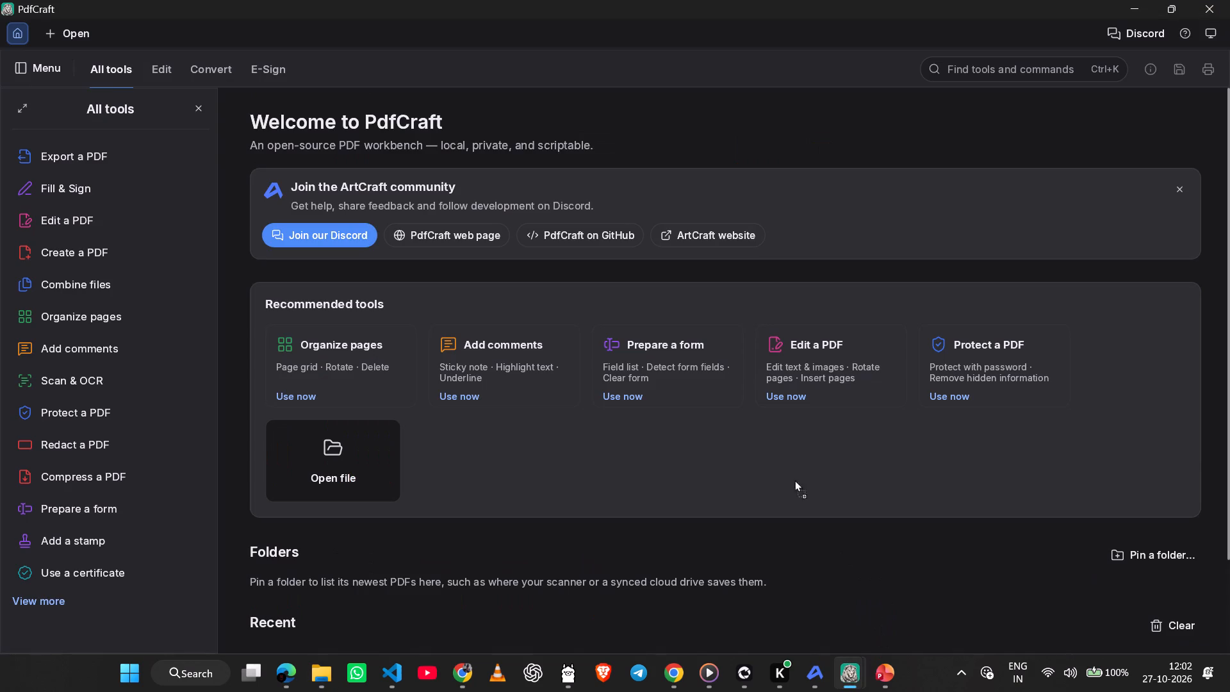
drag(794, 480, 324, 436)
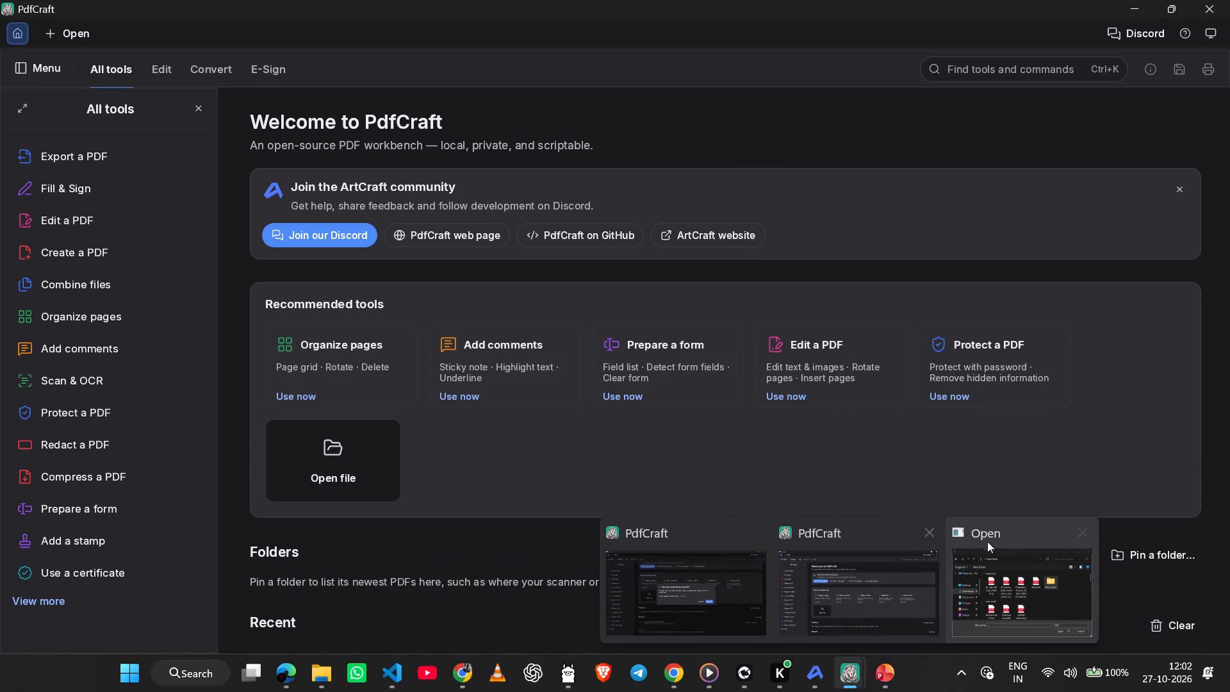
Close the leftover Open dialog and the extra PdfCraft window, keeping the synopsis PDF's window.
click(1084, 542)
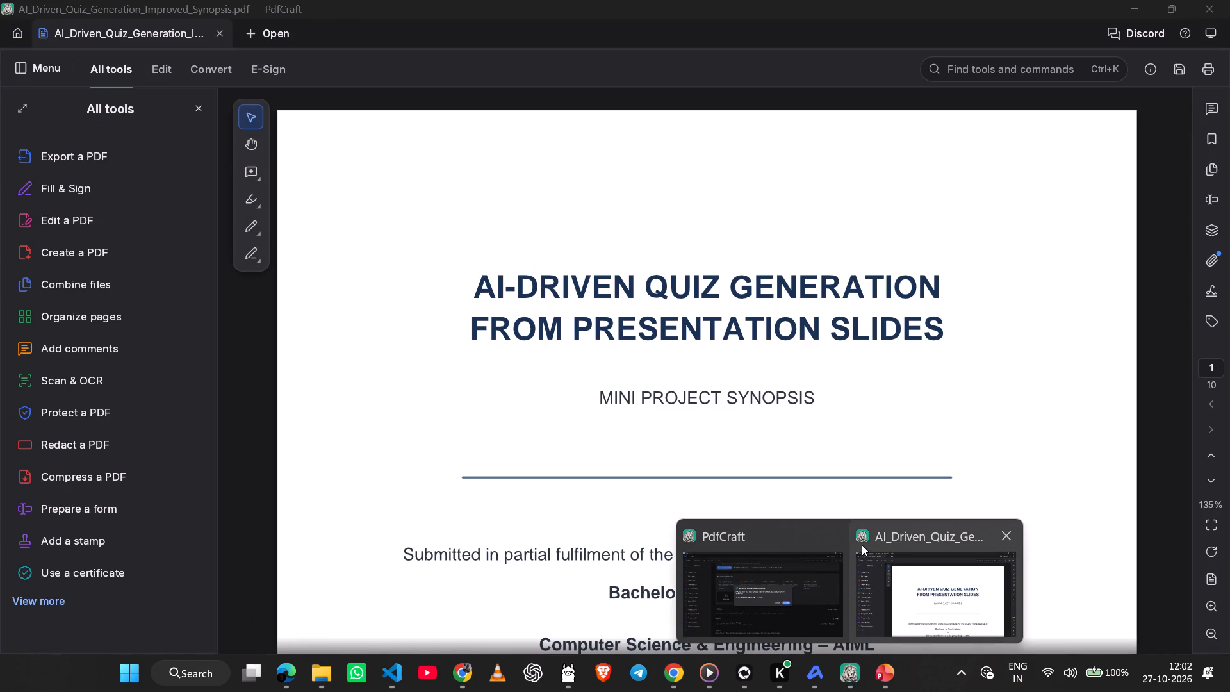
click(843, 539)
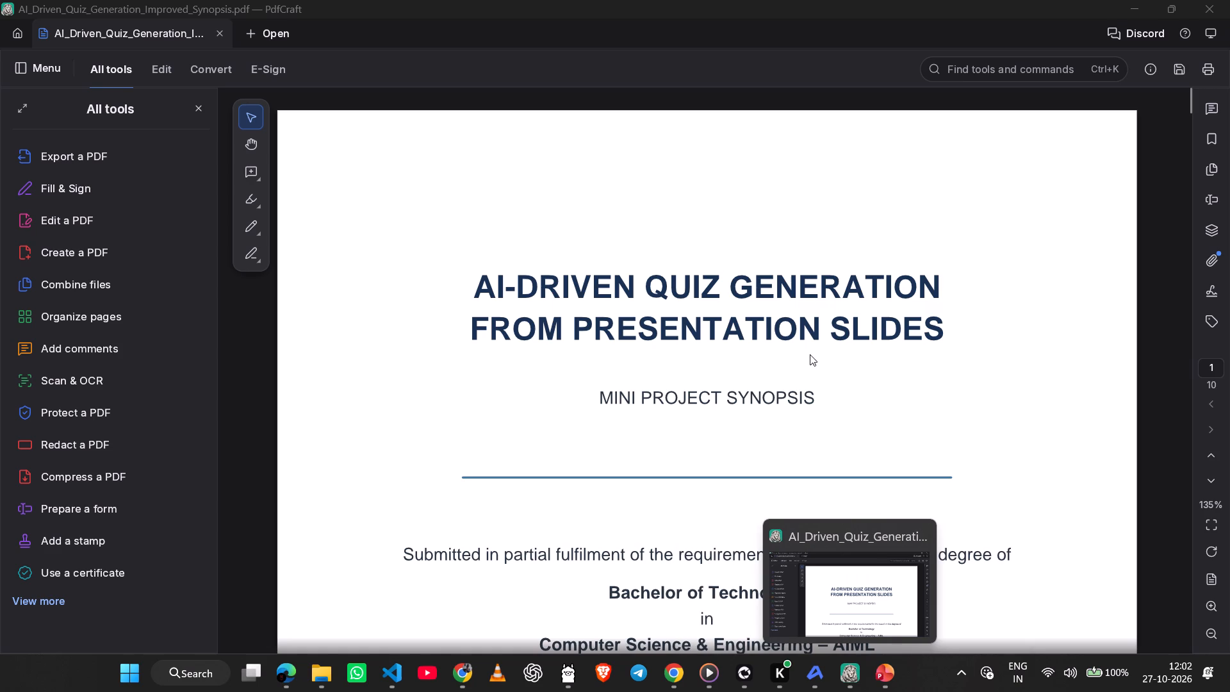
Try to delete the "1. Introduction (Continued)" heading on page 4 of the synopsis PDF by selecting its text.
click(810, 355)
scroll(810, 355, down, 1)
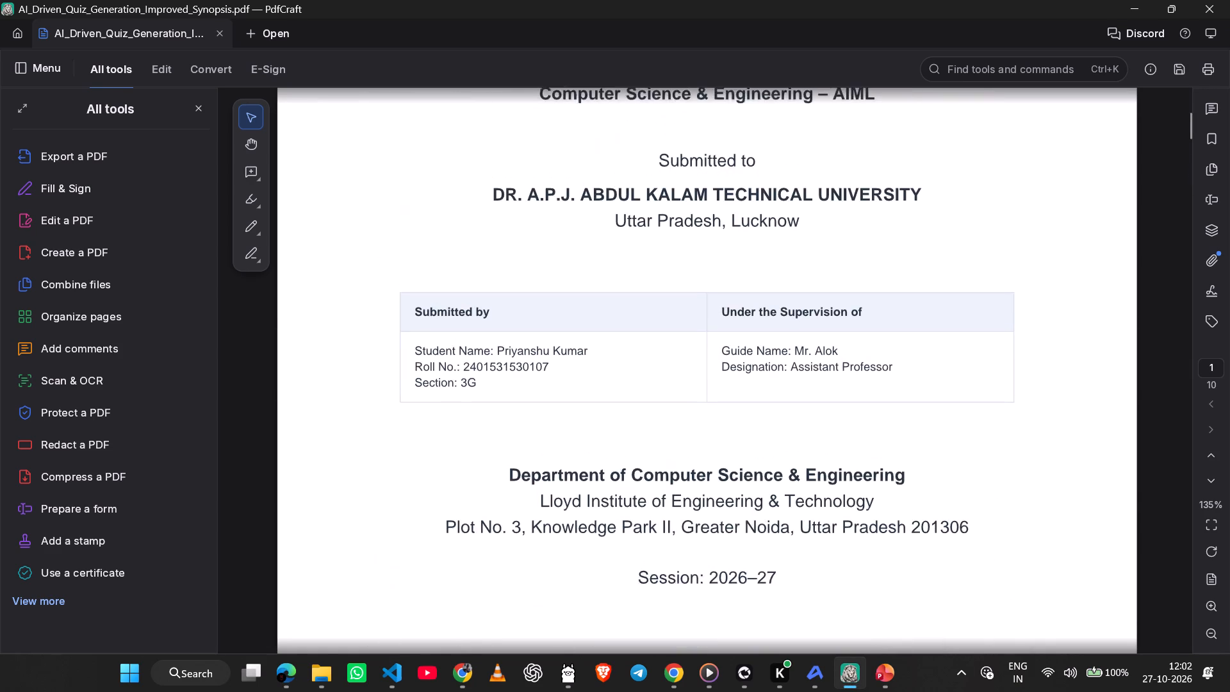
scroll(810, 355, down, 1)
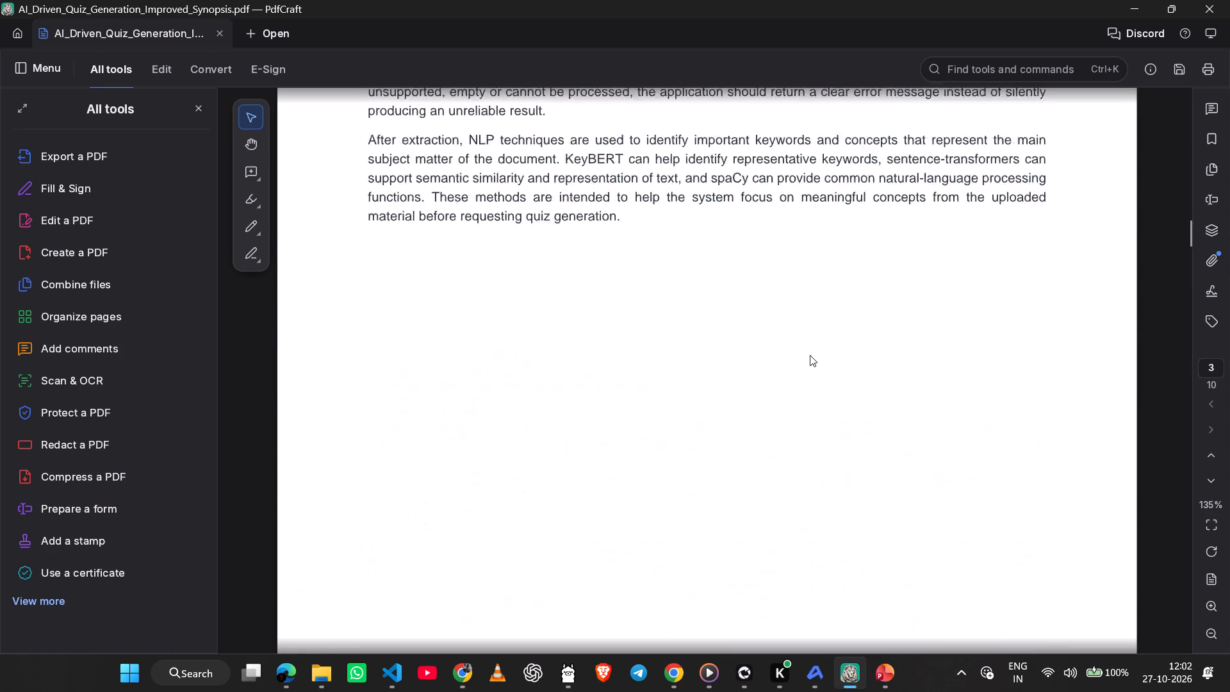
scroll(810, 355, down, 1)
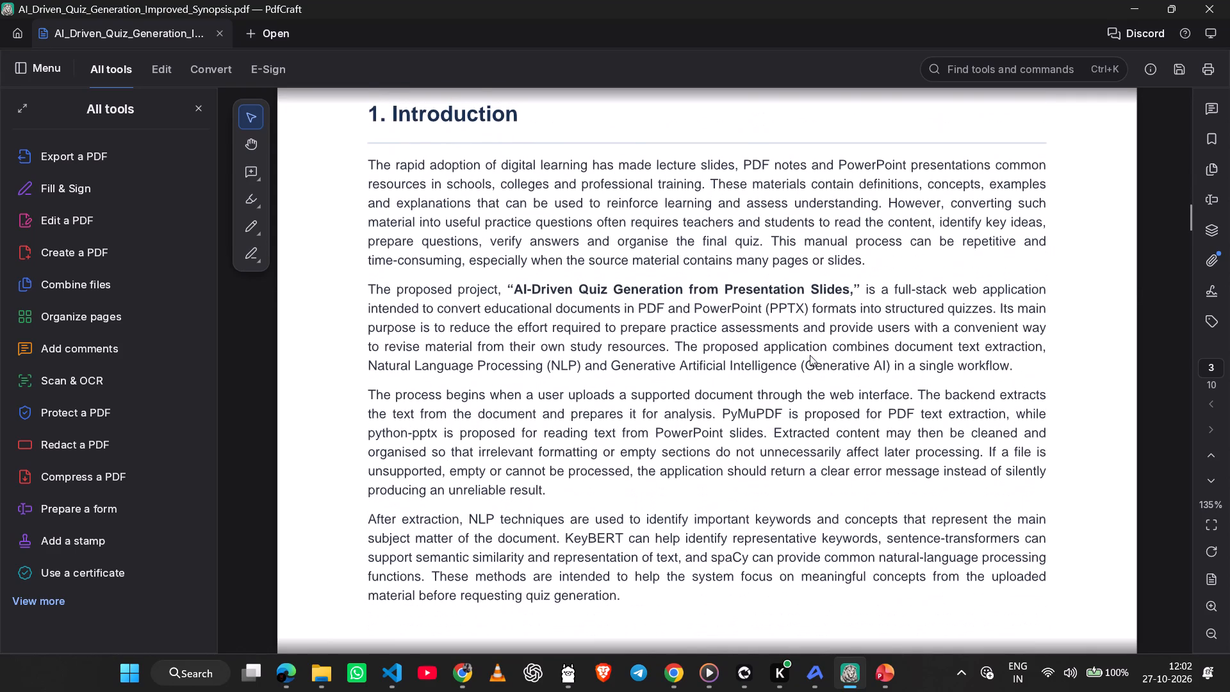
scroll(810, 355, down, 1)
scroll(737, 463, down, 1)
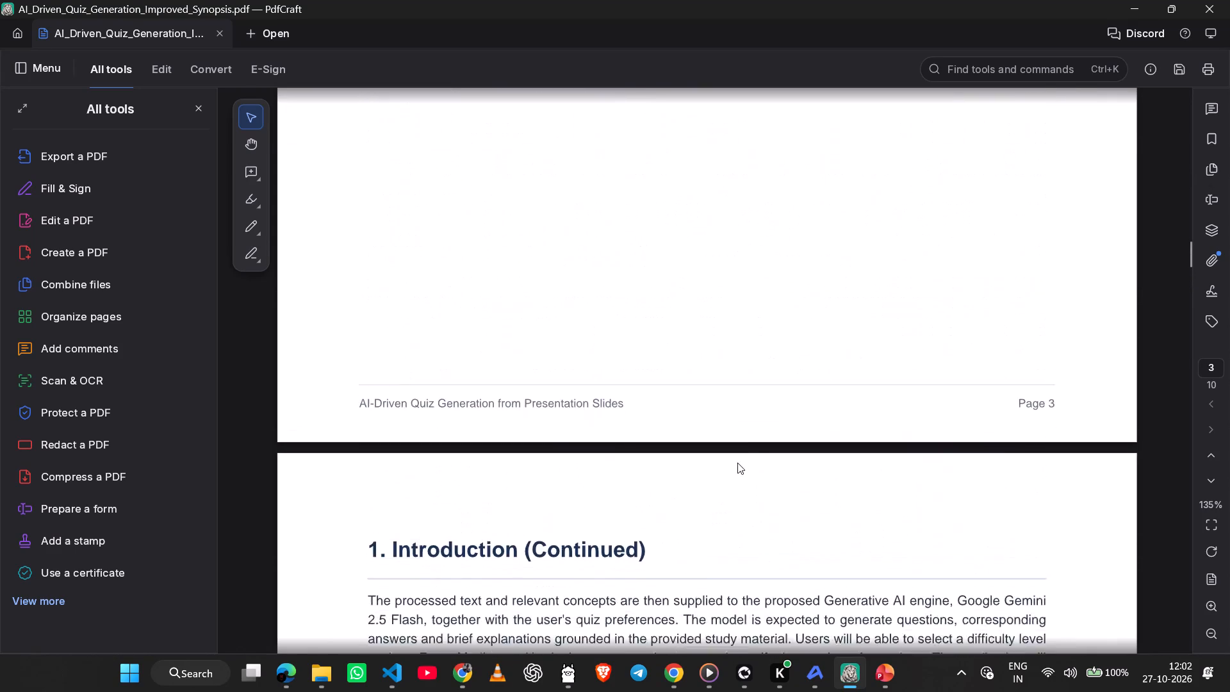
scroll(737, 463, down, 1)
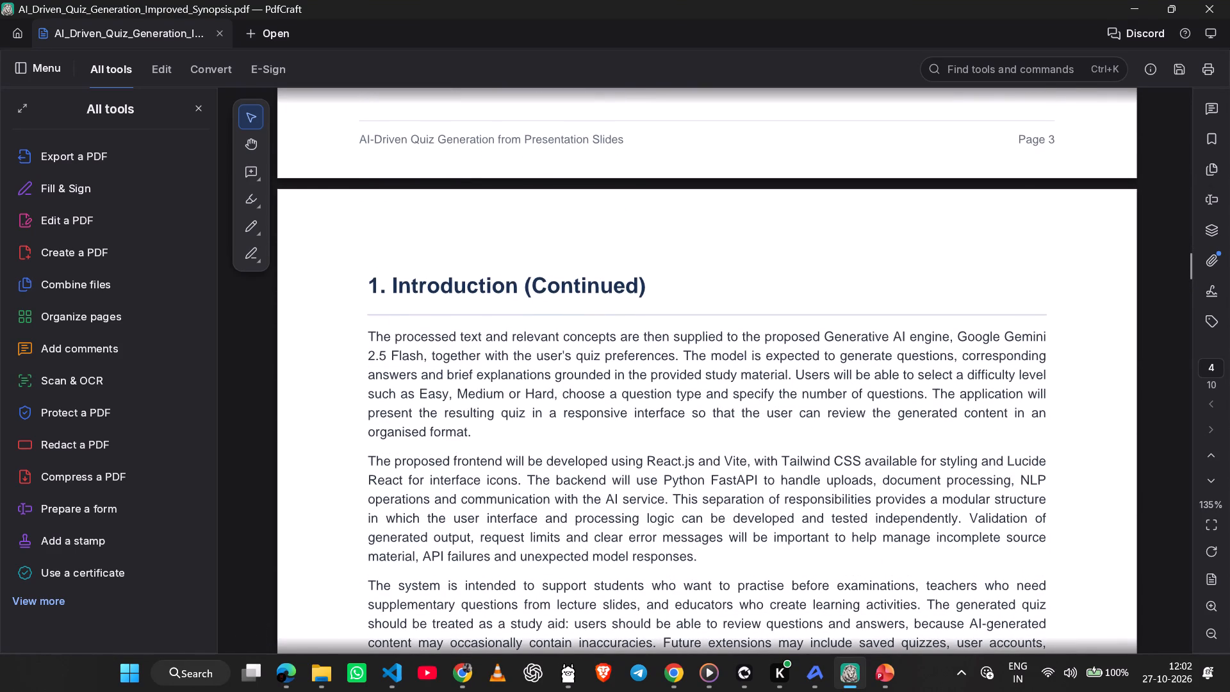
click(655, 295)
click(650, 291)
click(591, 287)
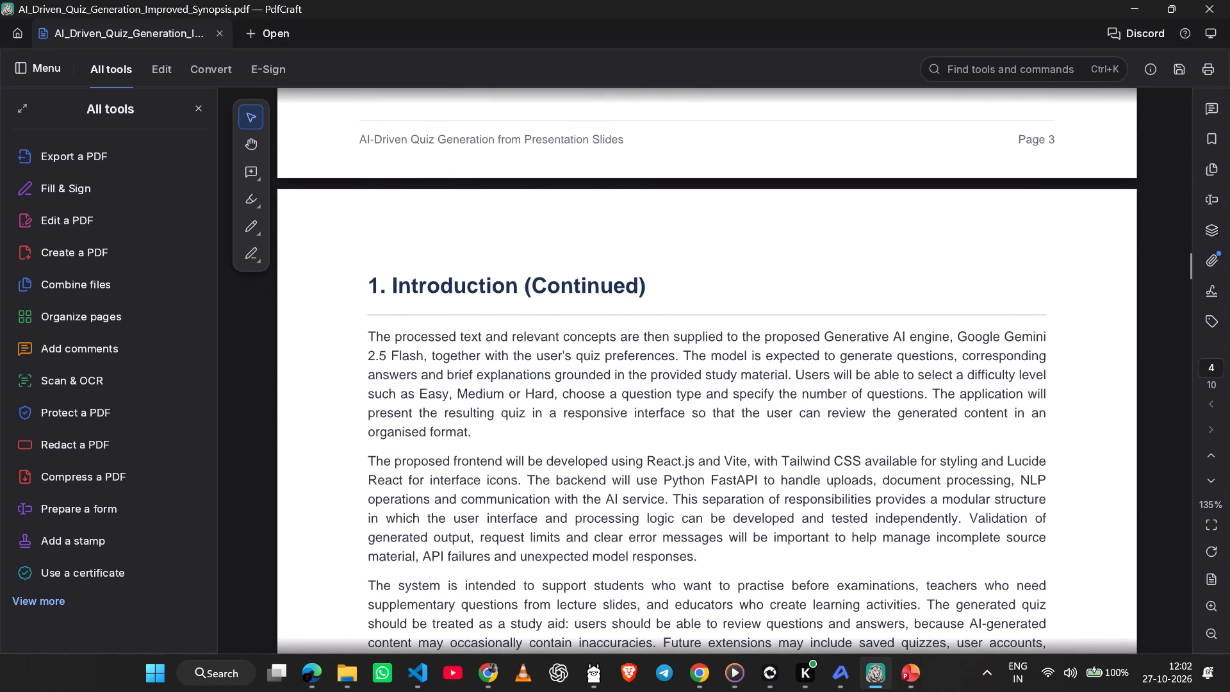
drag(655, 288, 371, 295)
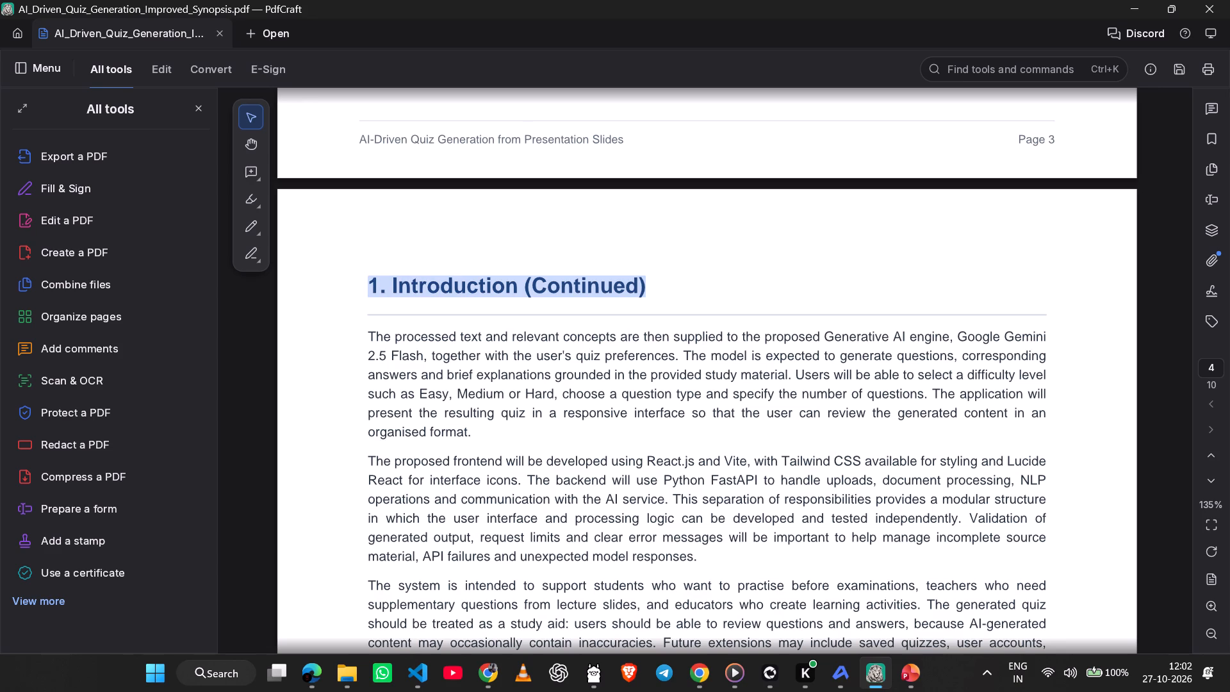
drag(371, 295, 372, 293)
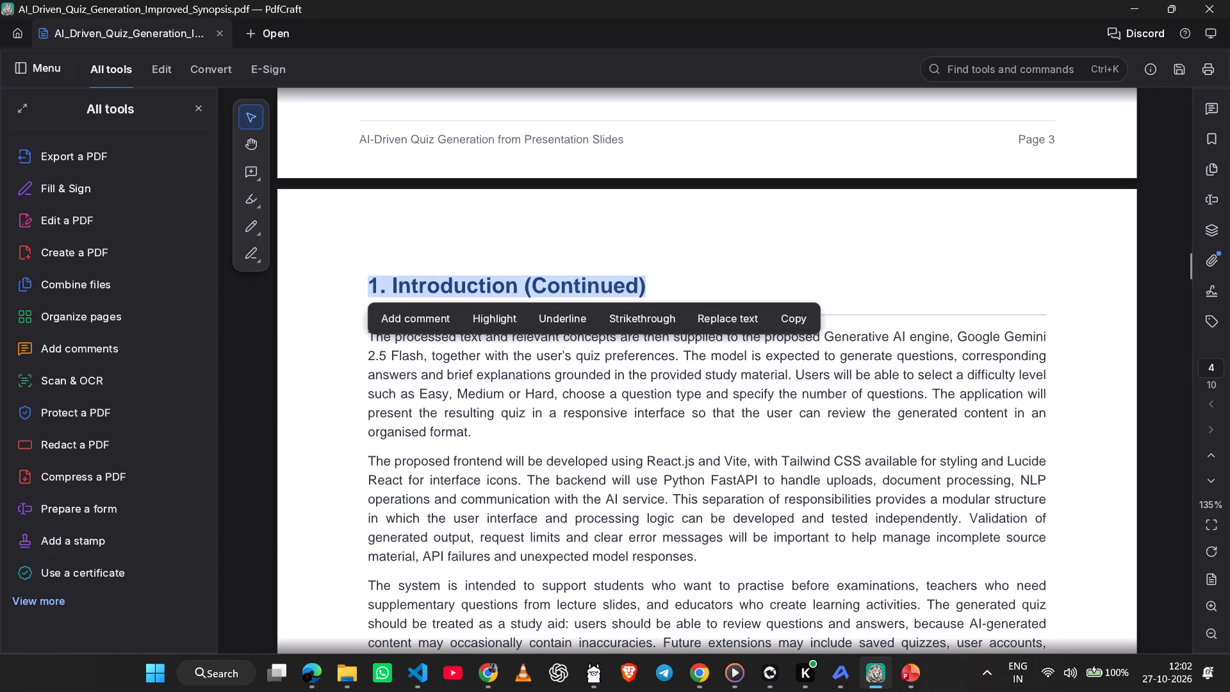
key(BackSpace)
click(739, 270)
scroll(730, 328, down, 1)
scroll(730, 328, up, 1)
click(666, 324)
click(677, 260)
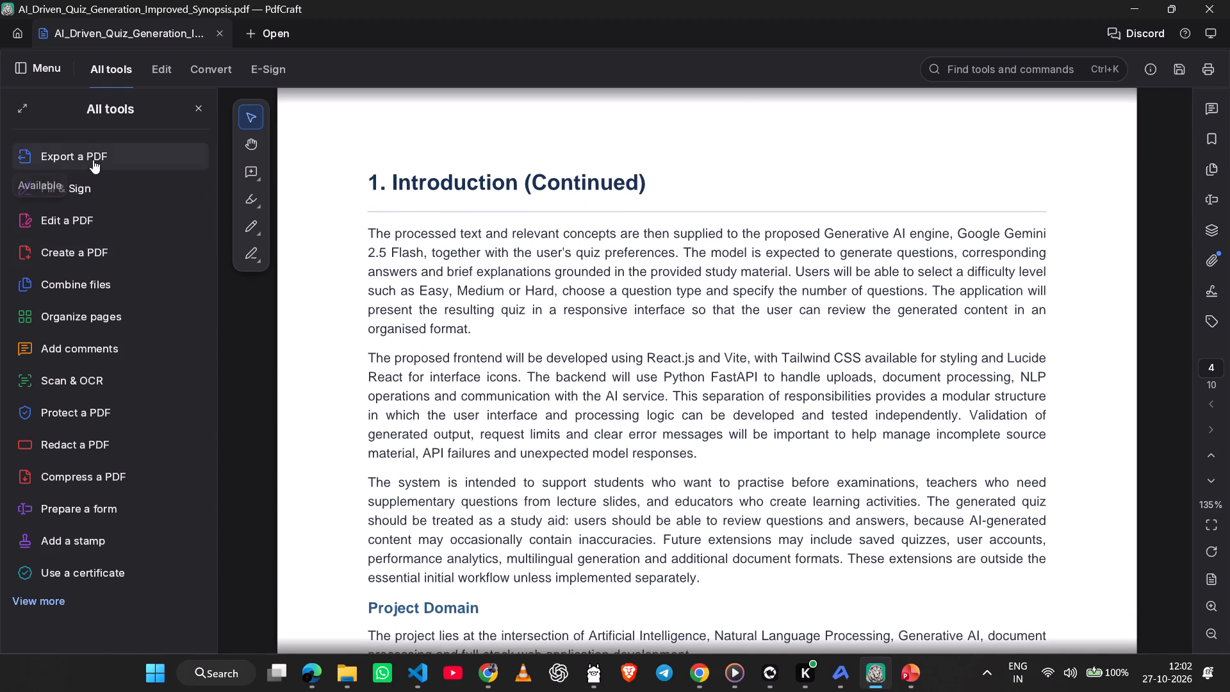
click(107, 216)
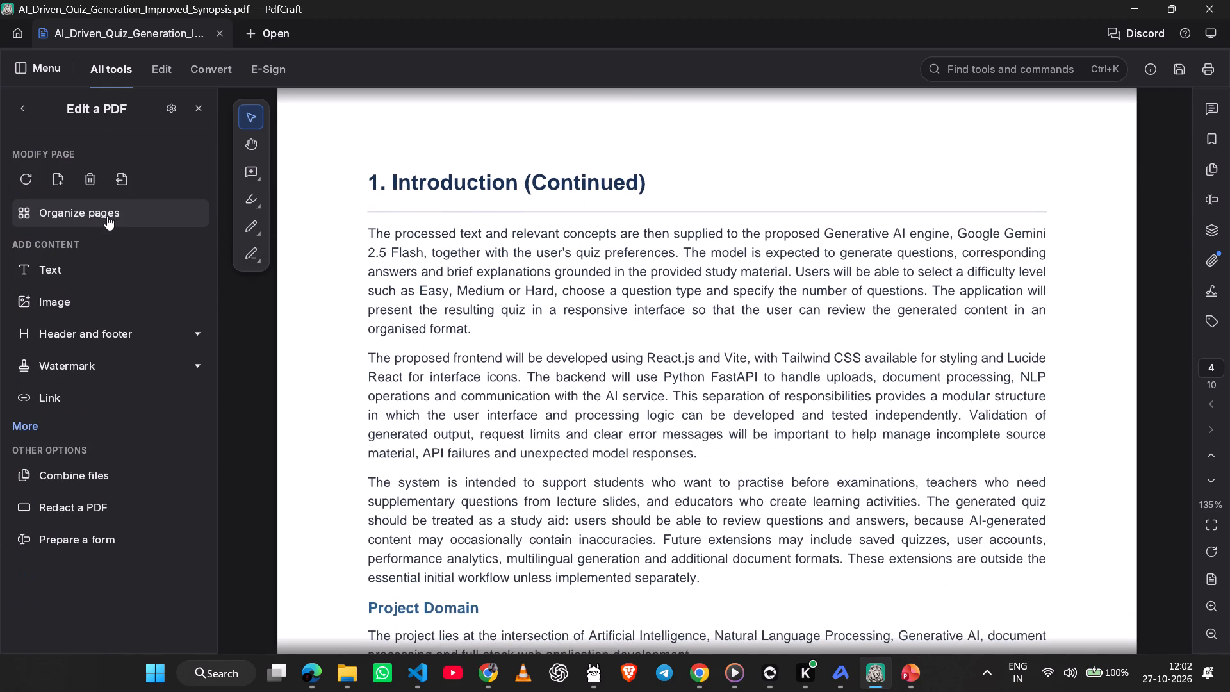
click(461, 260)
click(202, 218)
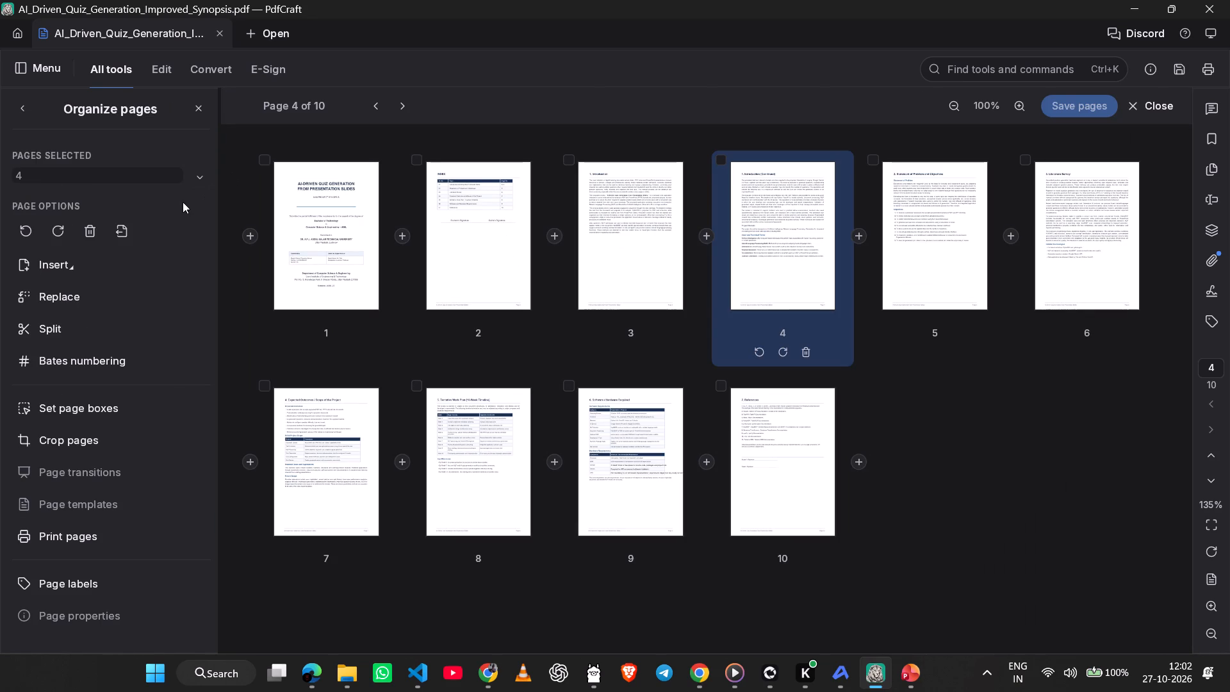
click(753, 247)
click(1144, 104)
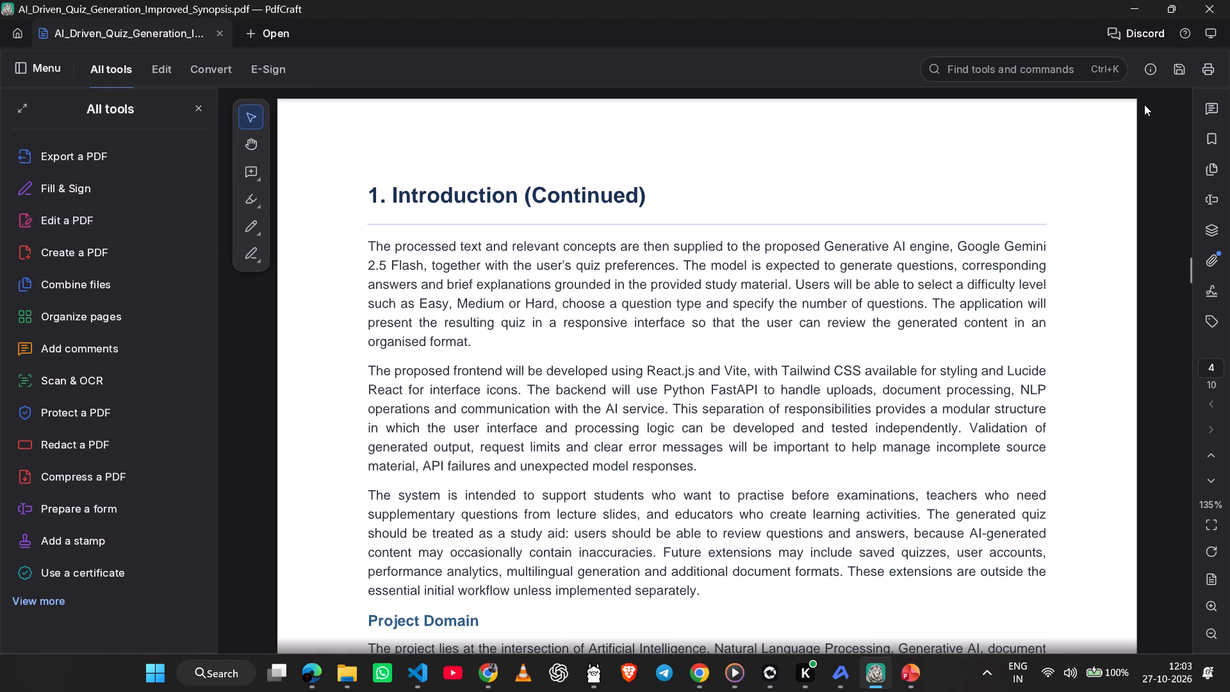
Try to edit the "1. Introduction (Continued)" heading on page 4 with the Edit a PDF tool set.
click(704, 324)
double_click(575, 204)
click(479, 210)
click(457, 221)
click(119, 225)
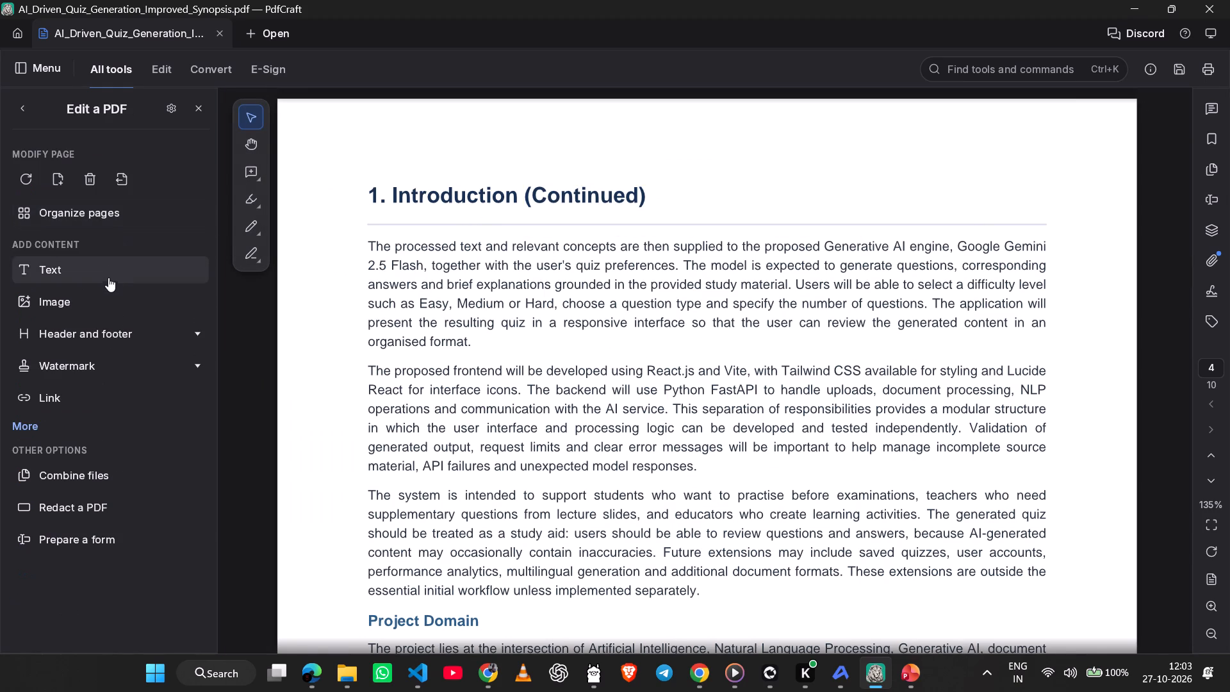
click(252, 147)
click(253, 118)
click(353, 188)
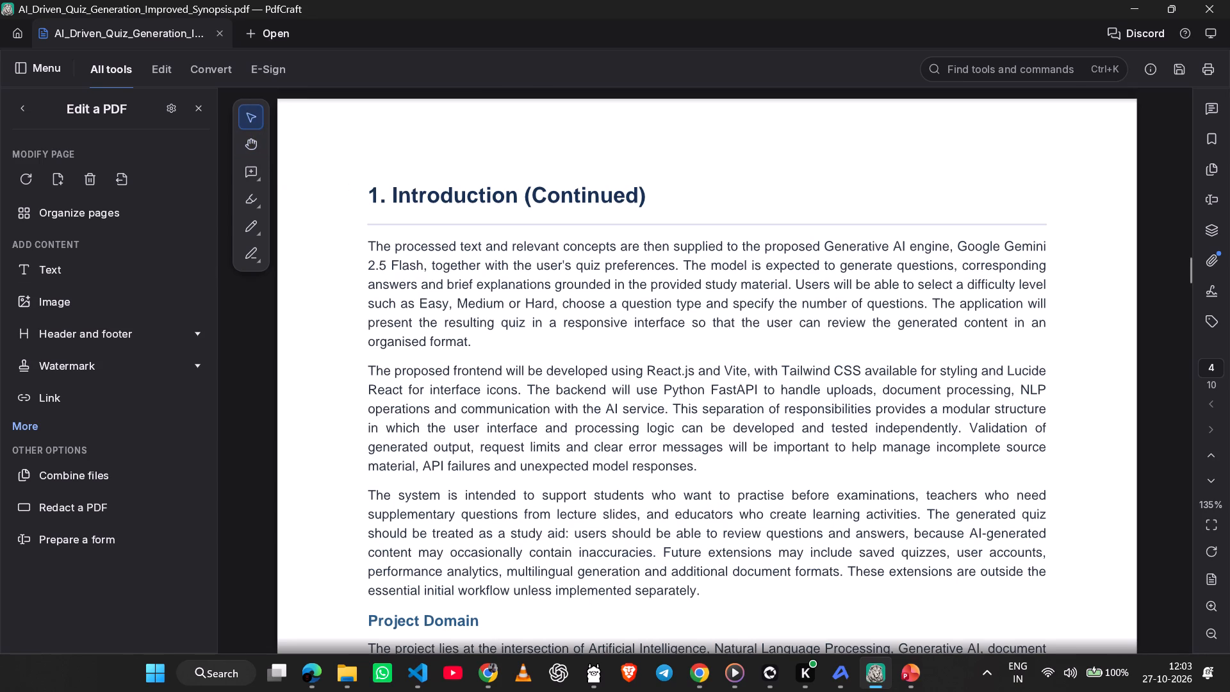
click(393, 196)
Switch the PDF to Edit mode and delete the entire "1. Introduction (Continued)" heading text on page 4.
scroll(418, 230, up, 15)
scroll(418, 230, down, 1)
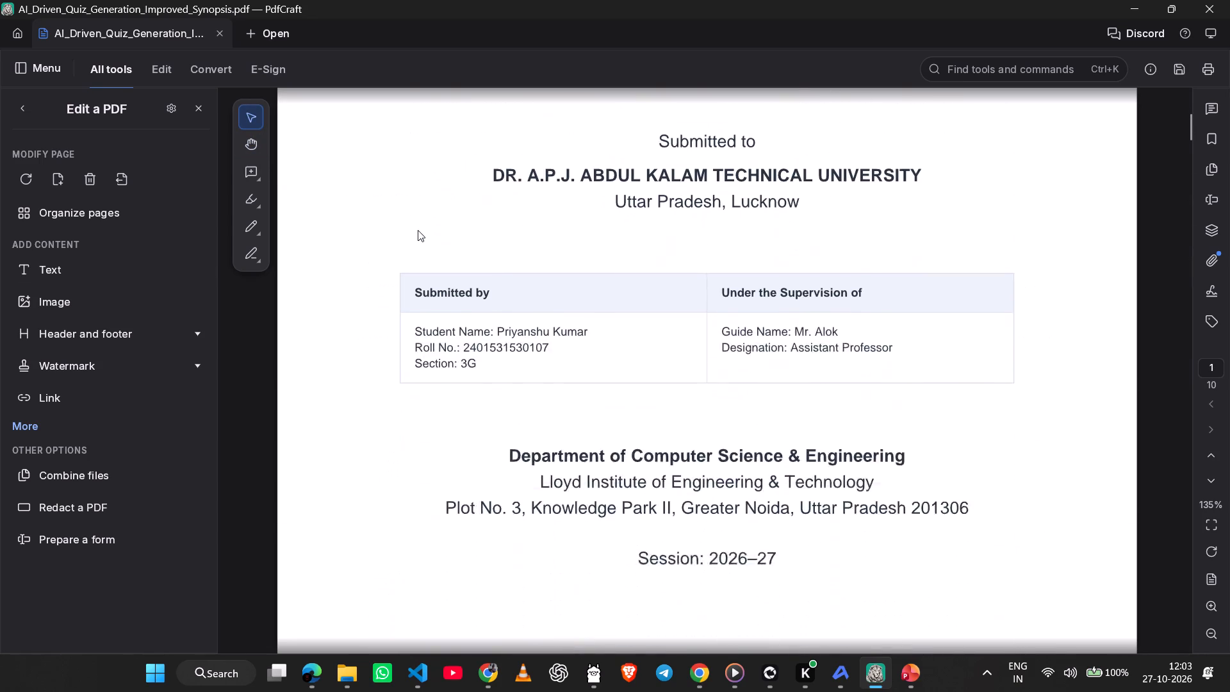
scroll(418, 230, down, 1)
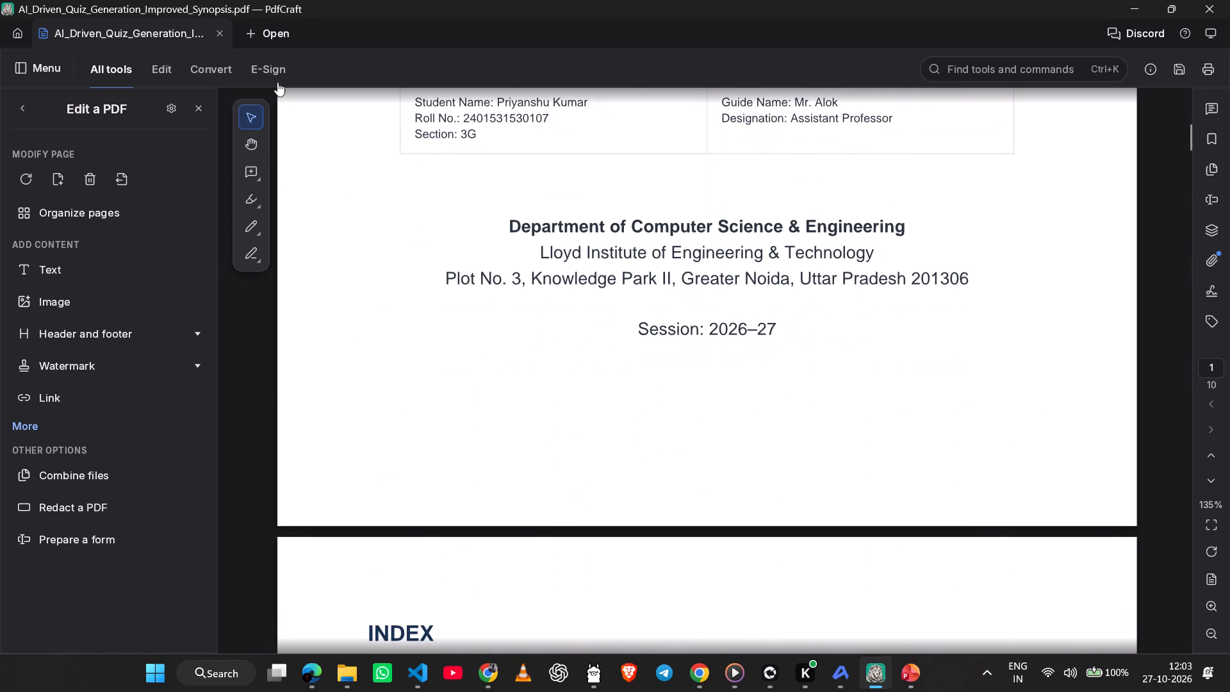
click(168, 76)
scroll(370, 196, up, 17)
scroll(370, 196, down, 1)
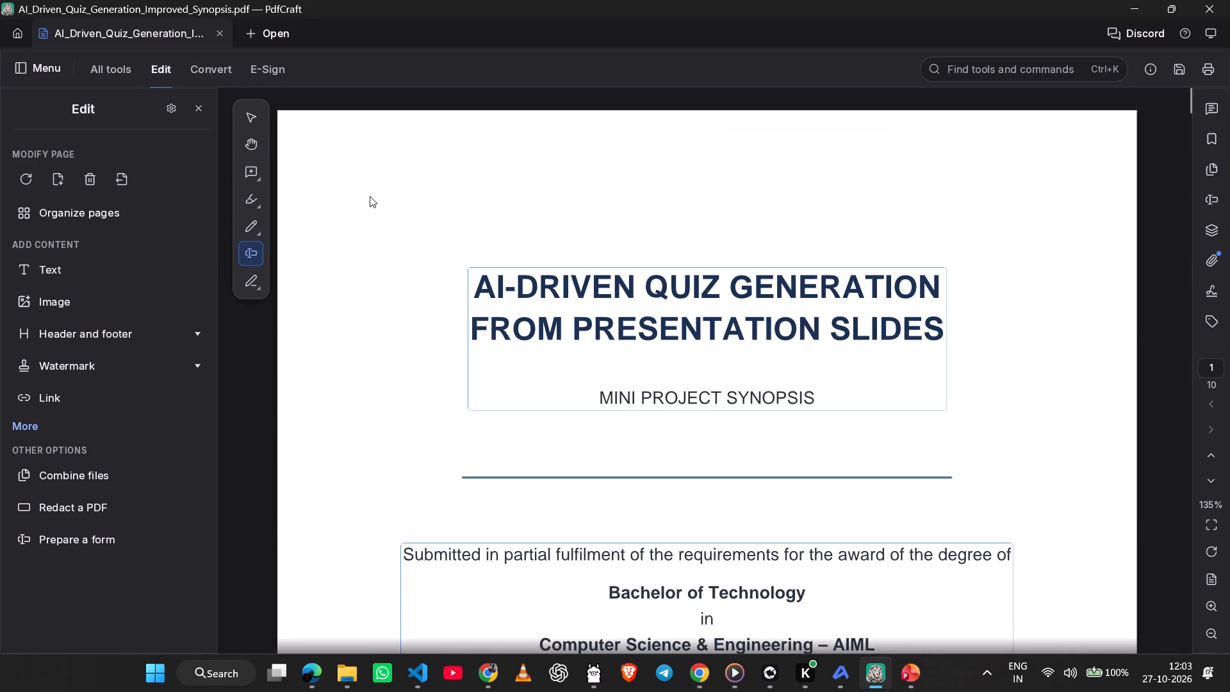
scroll(370, 196, up, 9)
scroll(370, 196, down, 10)
scroll(370, 196, up, 1)
scroll(370, 196, down, 4)
scroll(370, 196, up, 1)
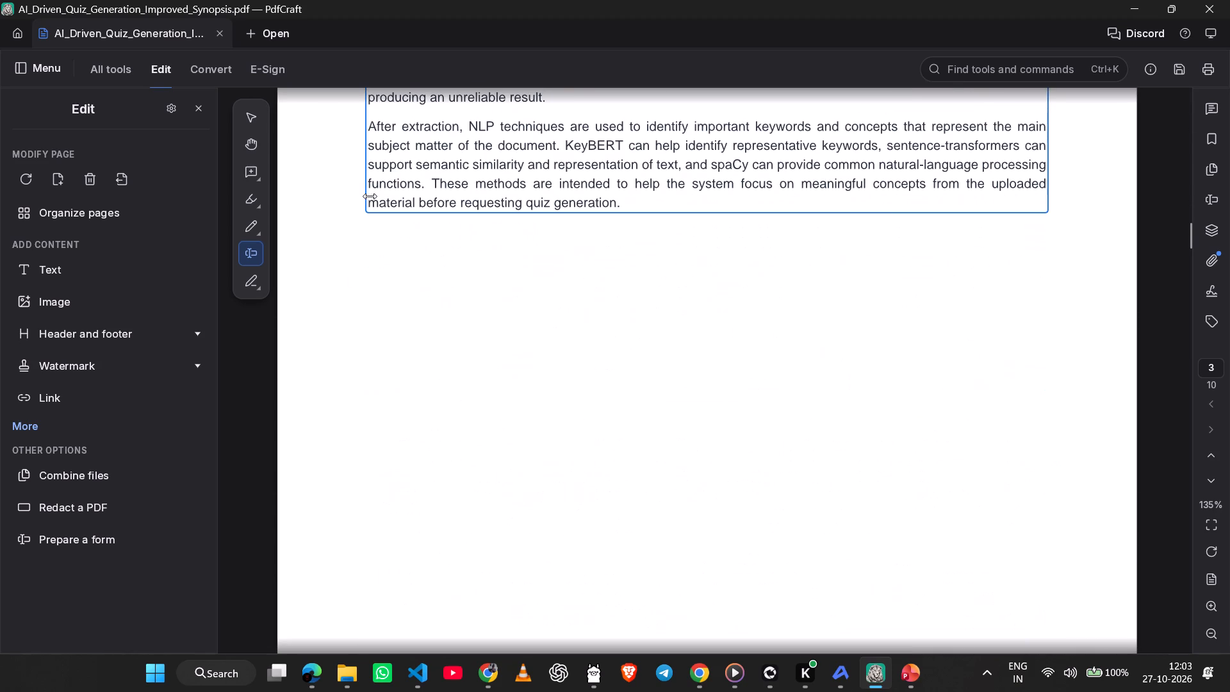
scroll(370, 196, up, 4)
scroll(370, 196, down, 2)
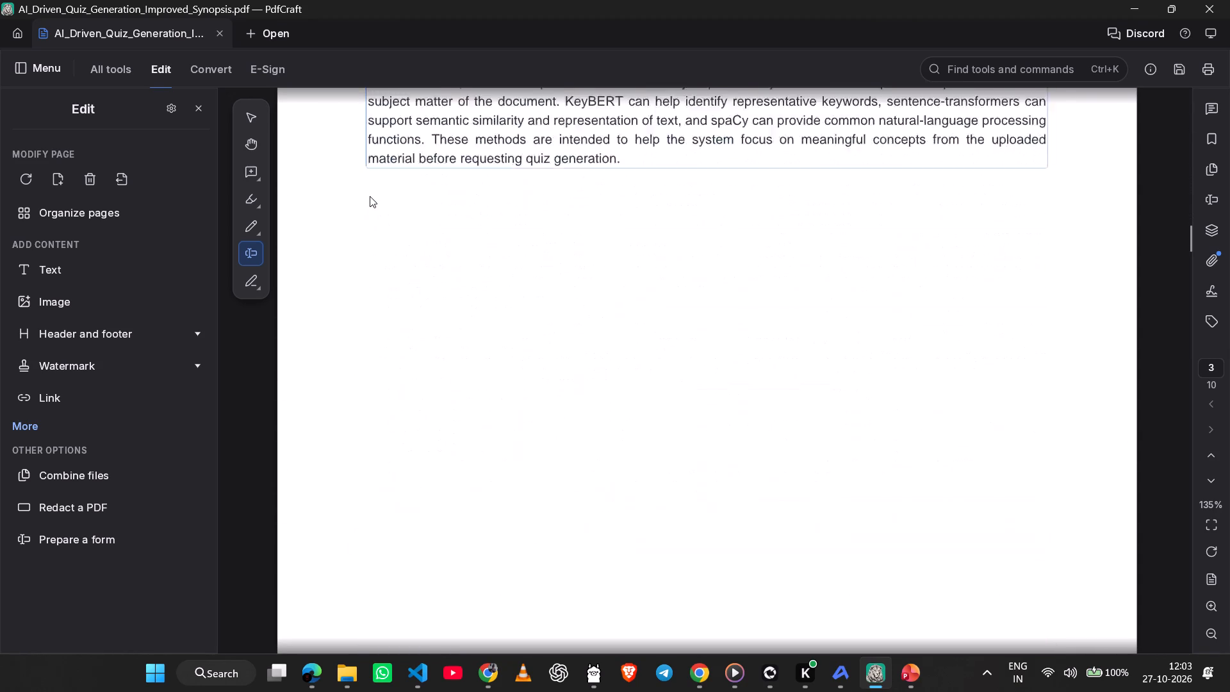
scroll(370, 196, down, 2)
scroll(370, 196, up, 1)
click(430, 342)
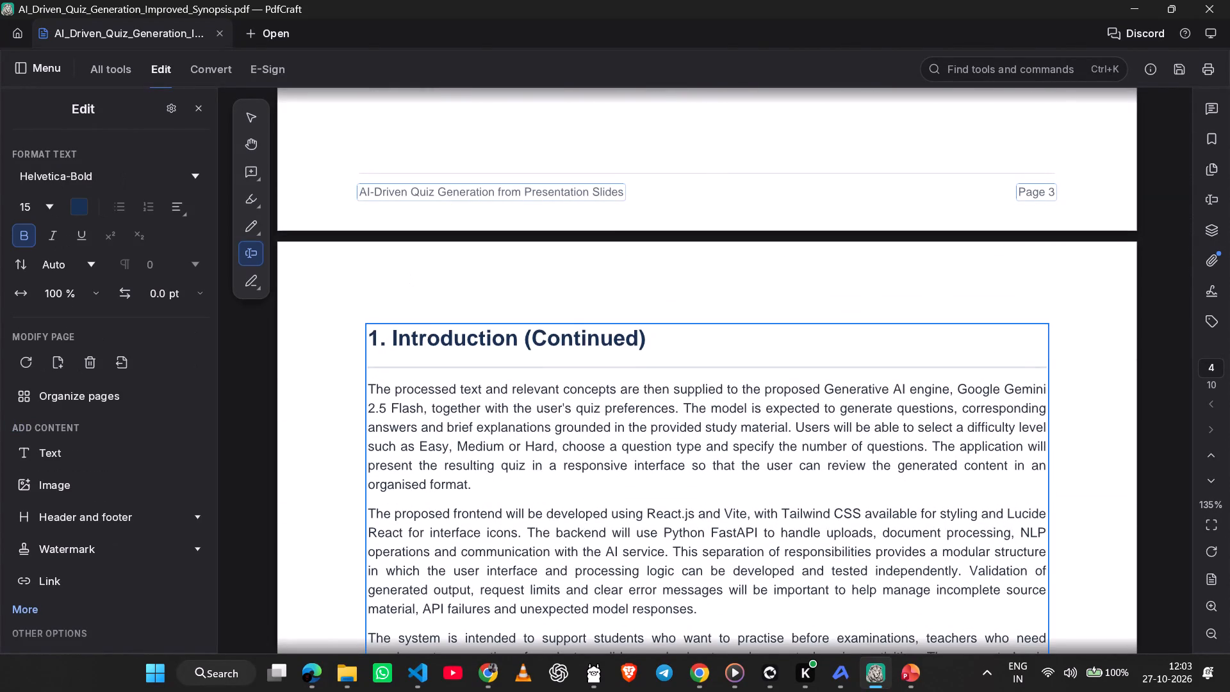
click(459, 377)
click(488, 364)
click(661, 350)
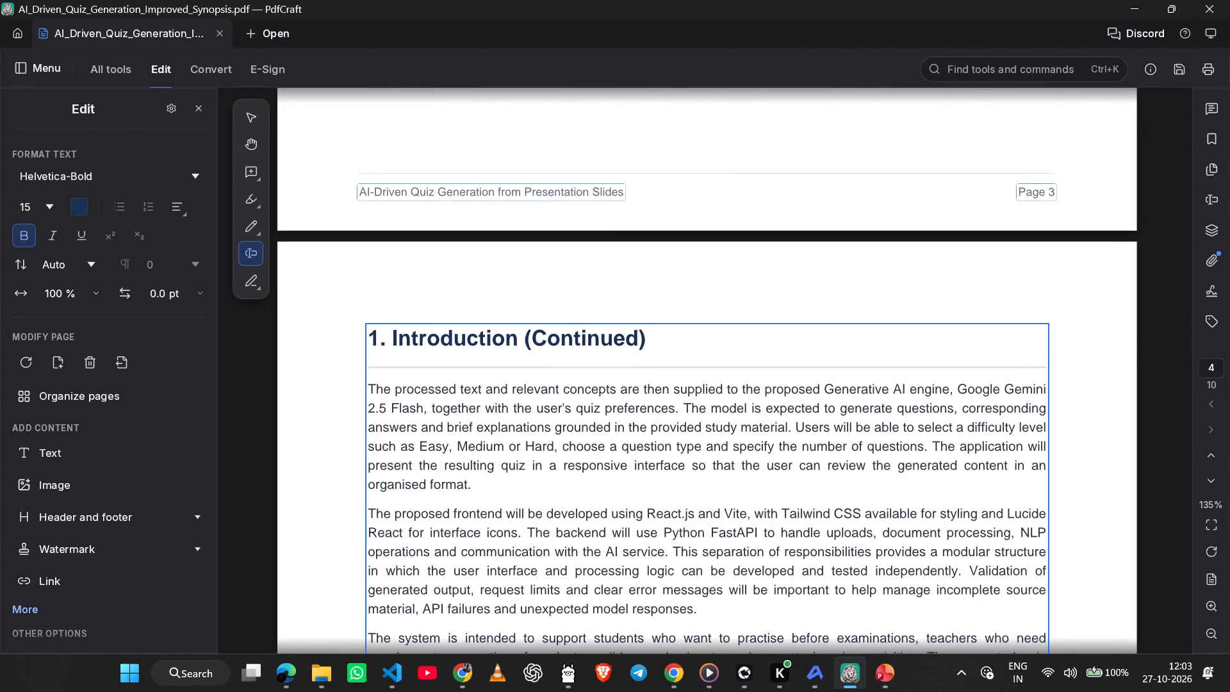
key(BackSpace)
key(BackSpace)
key(BackSpace)
key(BackSpace)
key(BackSpace)
key(BackSpace)
key(BackSpace)
key(BackSpace)
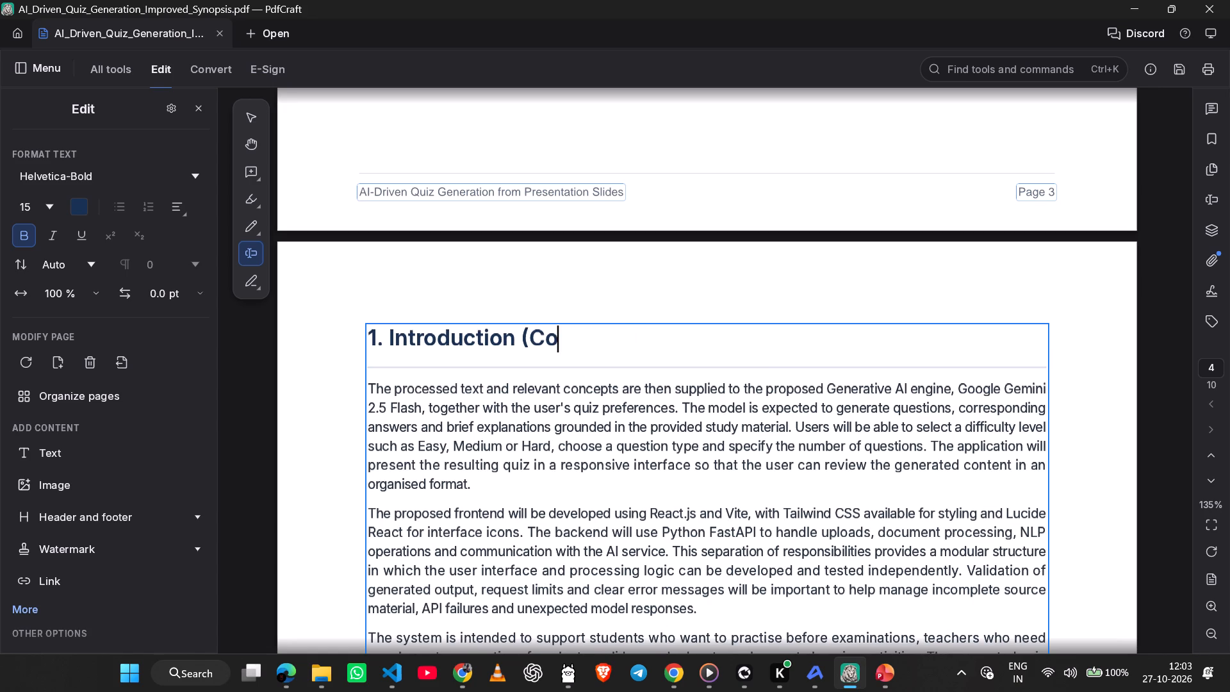
key(BackSpace)
key(BackSpace)
key(BackSpace)
key(BackSpace)
key(BackSpace)
key(BackSpace)
key(BackSpace)
key(BackSpace)
key(BackSpace)
key(BackSpace)
key(BackSpace)
key(BackSpace)
key(BackSpace)
key(BackSpace)
key(BackSpace)
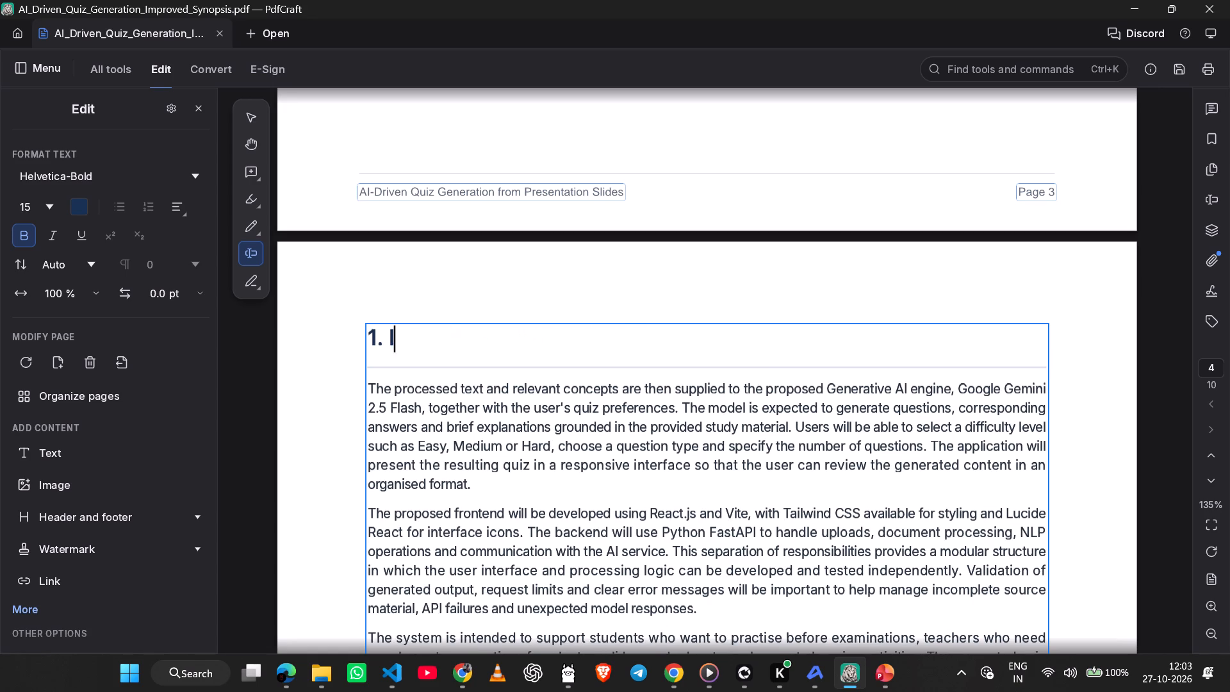
key(BackSpace)
key(BackSpace)
key(BackSpace)
key(BackSpace)
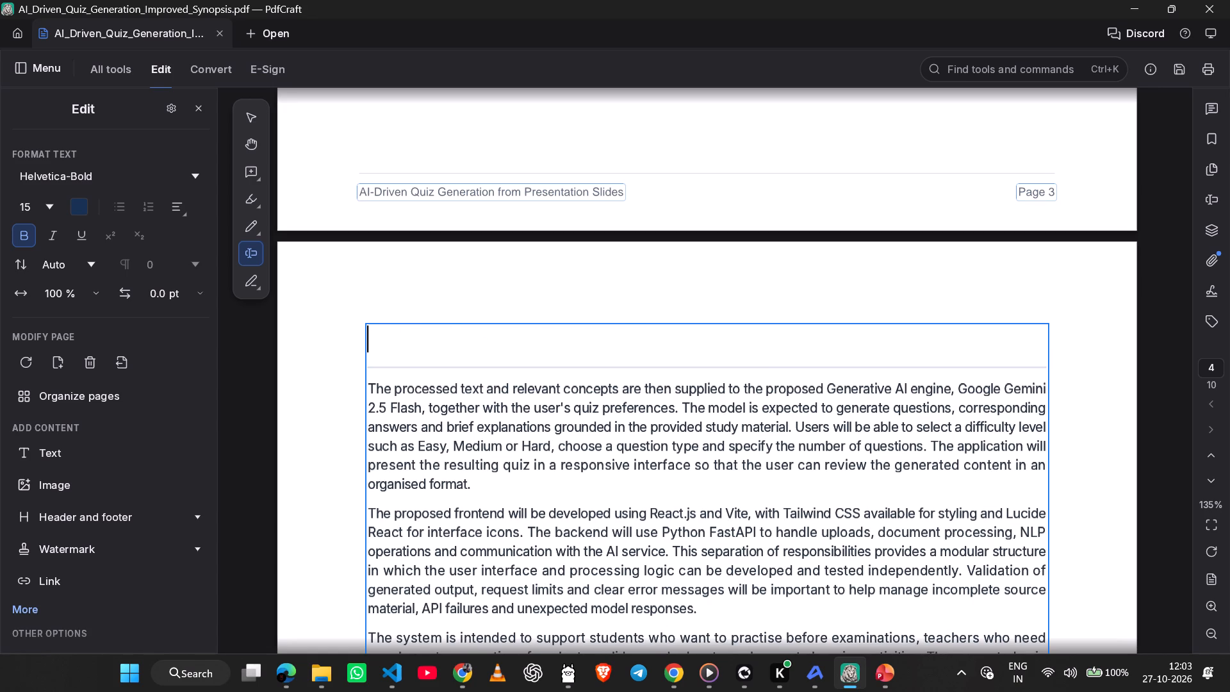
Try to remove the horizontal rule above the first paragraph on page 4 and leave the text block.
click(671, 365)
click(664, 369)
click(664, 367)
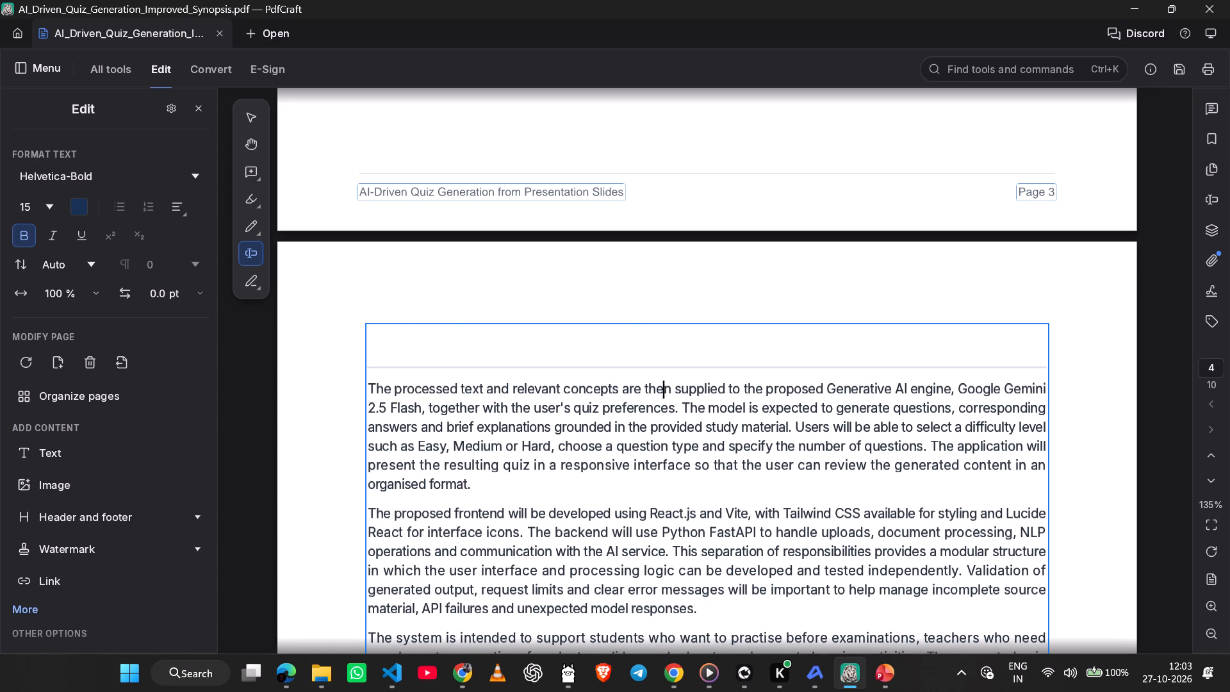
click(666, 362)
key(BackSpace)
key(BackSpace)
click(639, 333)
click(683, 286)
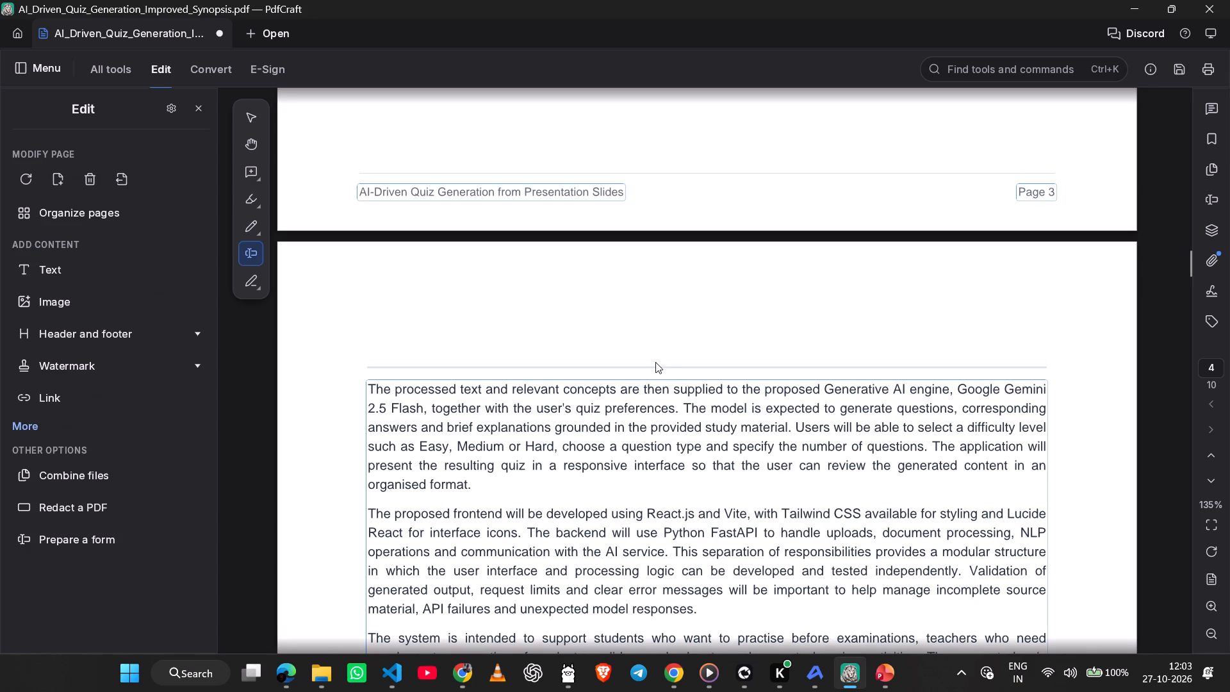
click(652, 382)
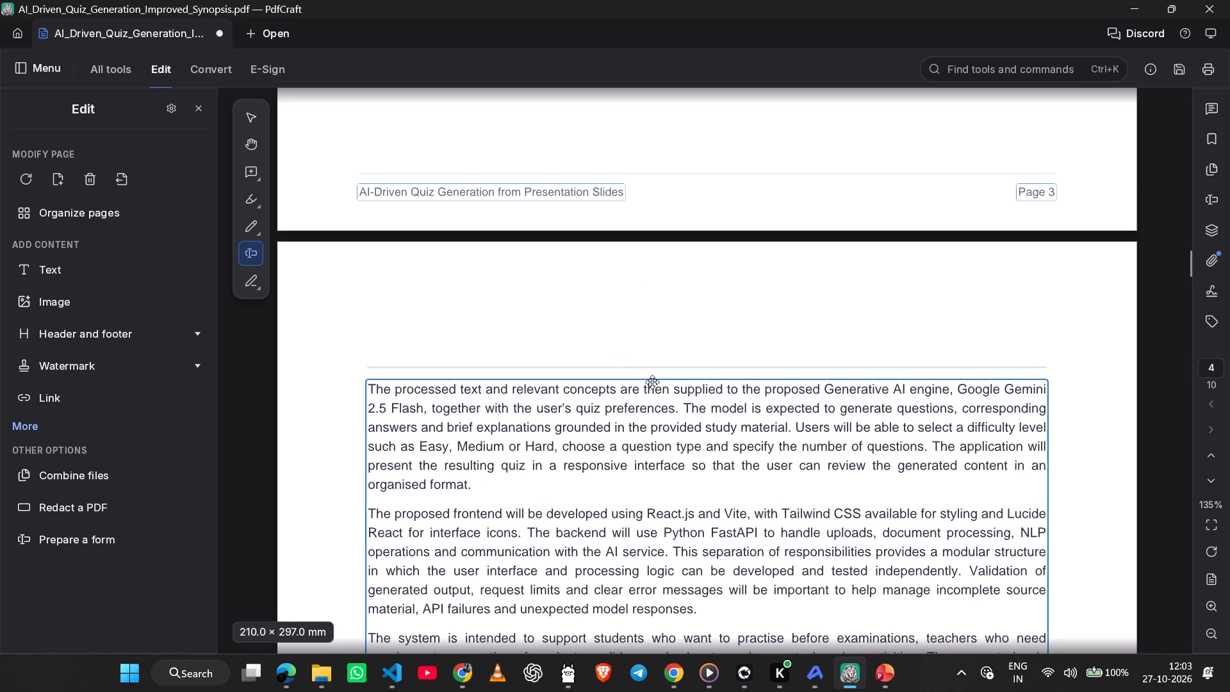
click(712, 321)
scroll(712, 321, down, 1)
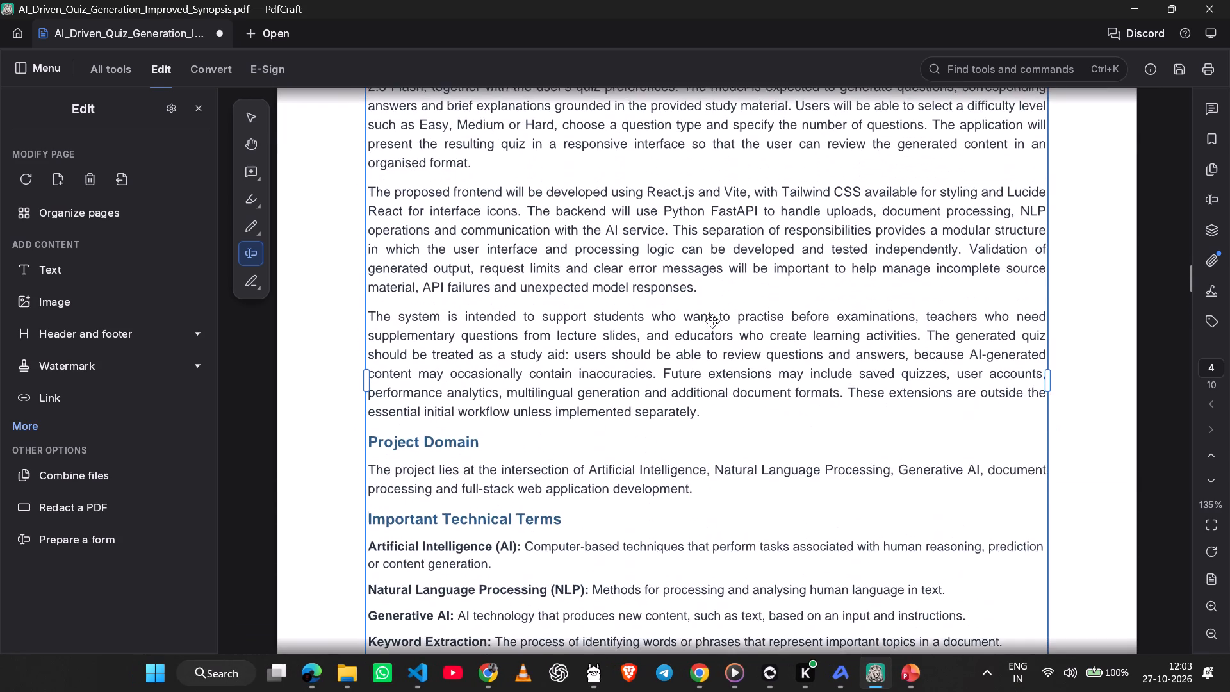
Cut the first two paragraphs on page 4, from "The processed text and relevant concepts" through "unexpected model responses.".
scroll(712, 321, down, 1)
click(632, 324)
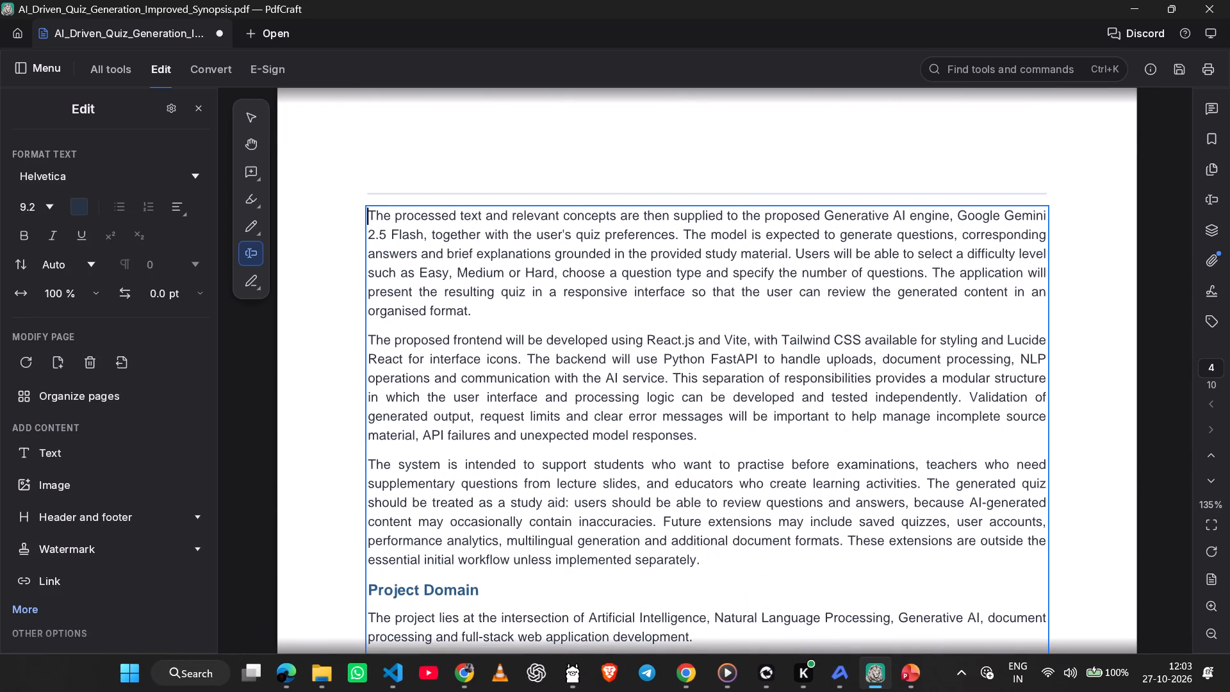
click(512, 312)
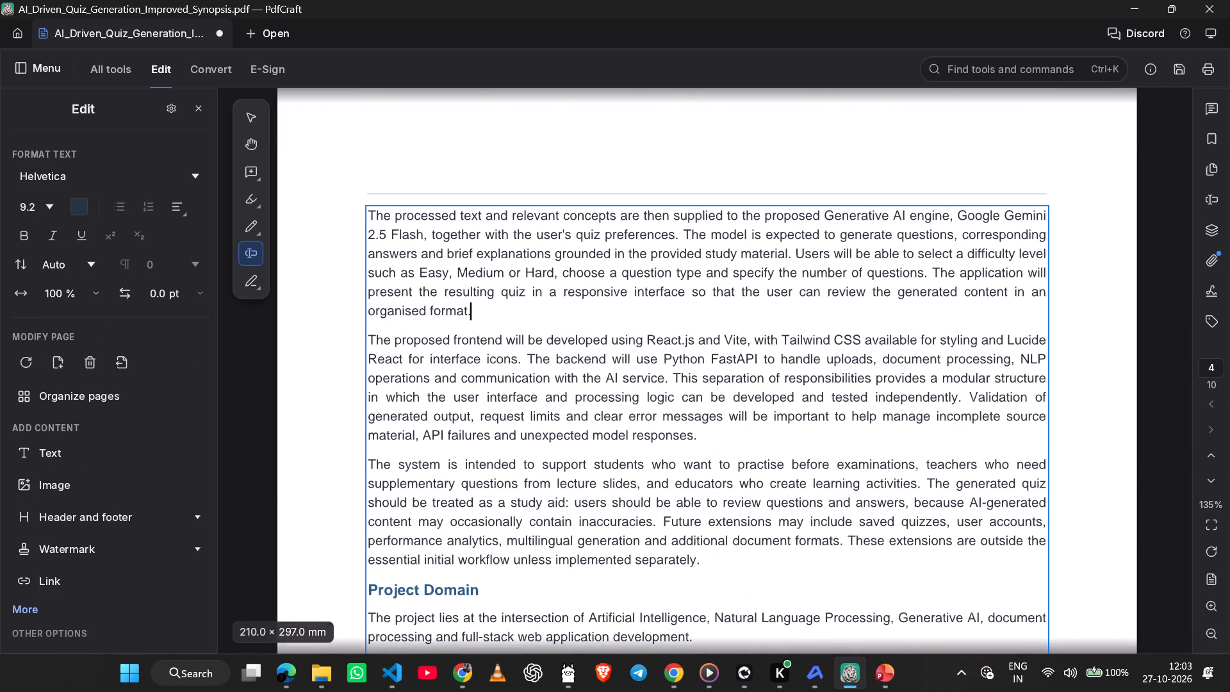
click(702, 436)
drag(702, 436, 389, 236)
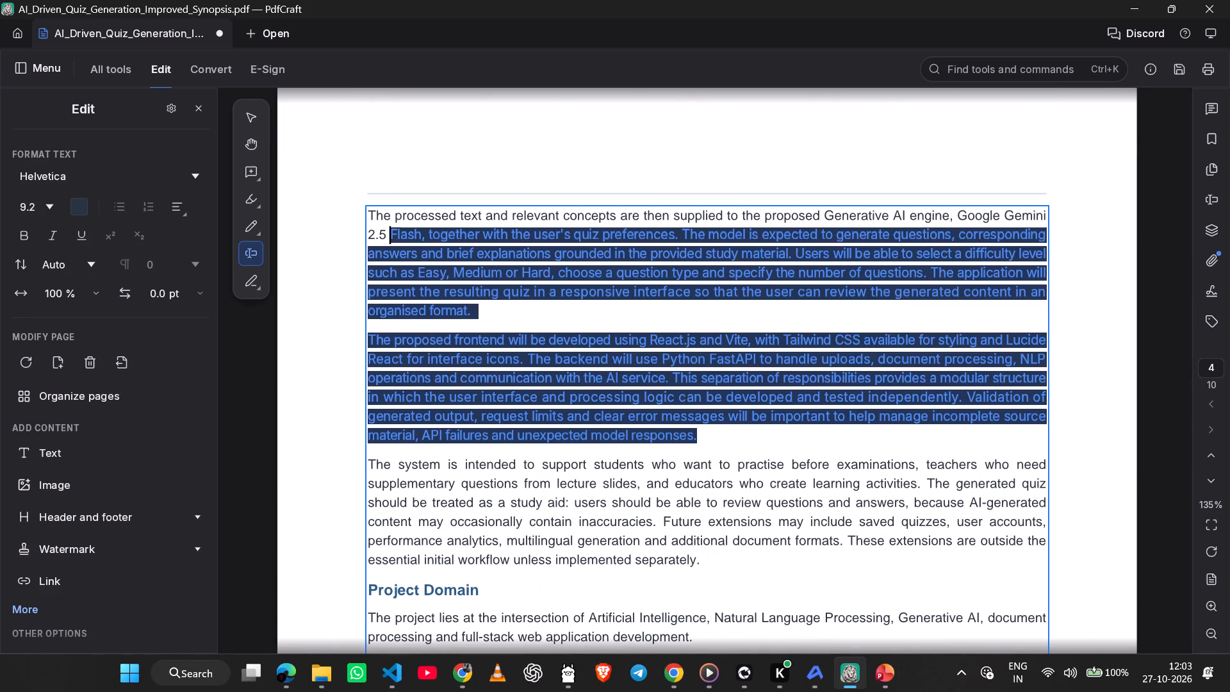
drag(389, 236, 367, 219)
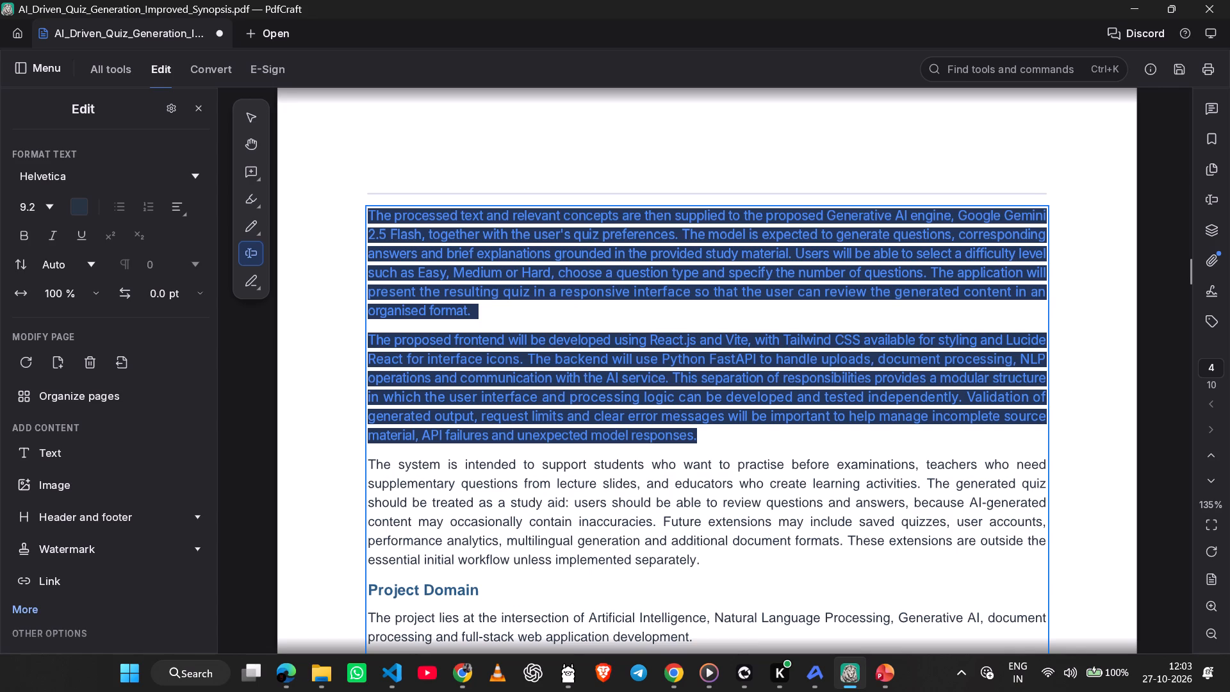
key(ctrl+c)
key(ctrl+x)
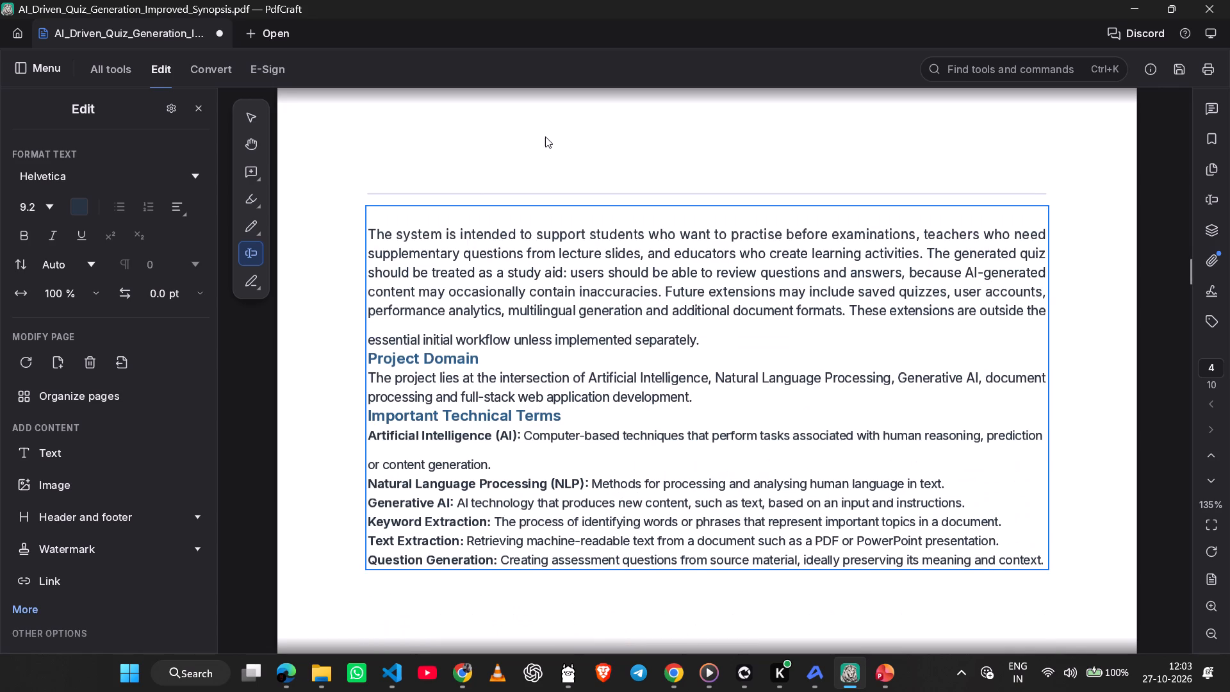
Paste the cut paragraphs on a new line after "material before requesting quiz generation." at the end of page 3's text.
scroll(545, 136, up, 1)
scroll(545, 136, down, 1)
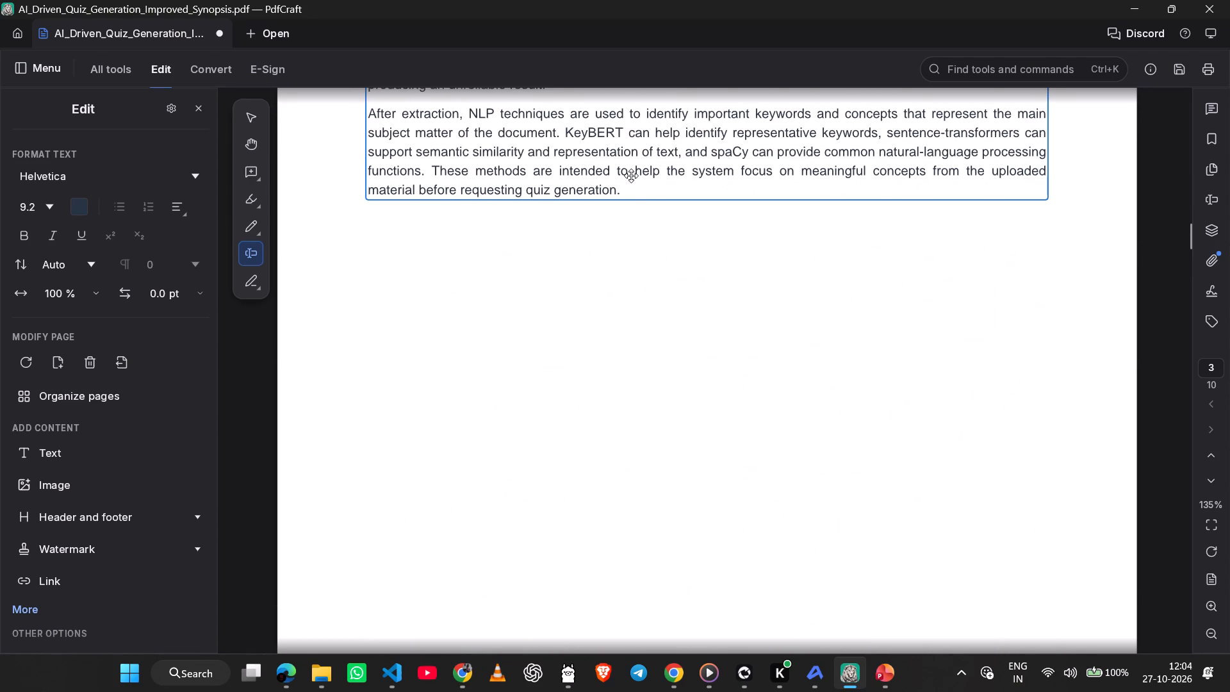
click(631, 190)
click(629, 193)
key(Return)
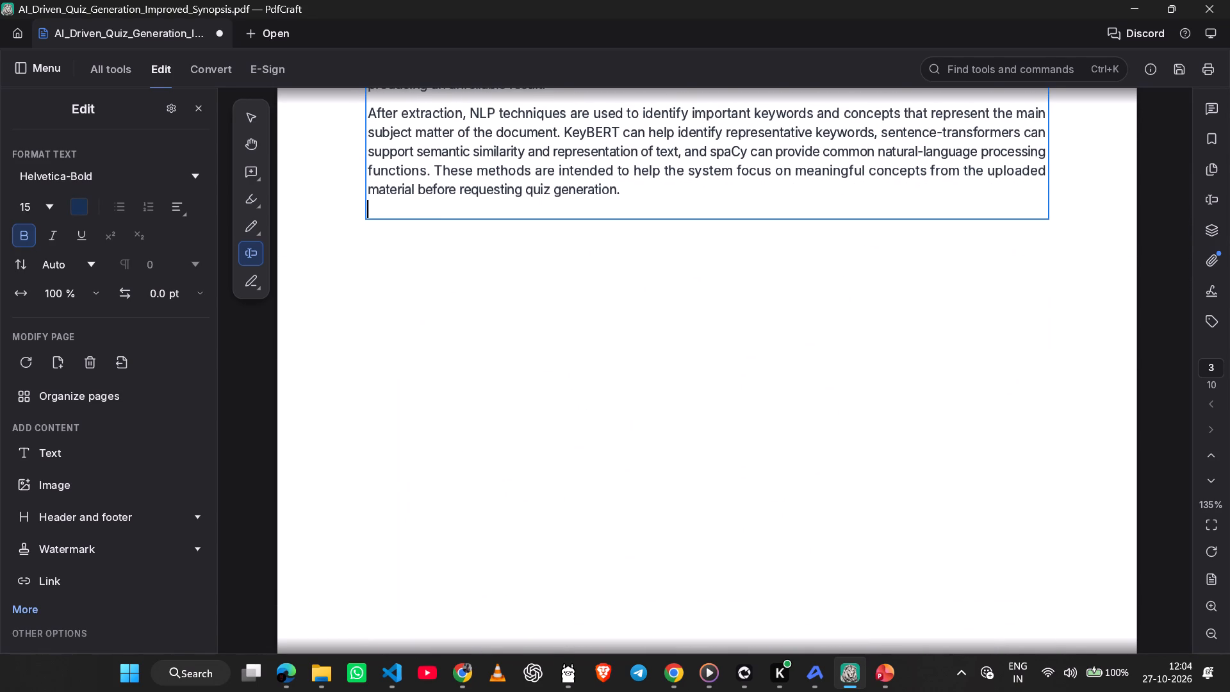
key(ctrl+v)
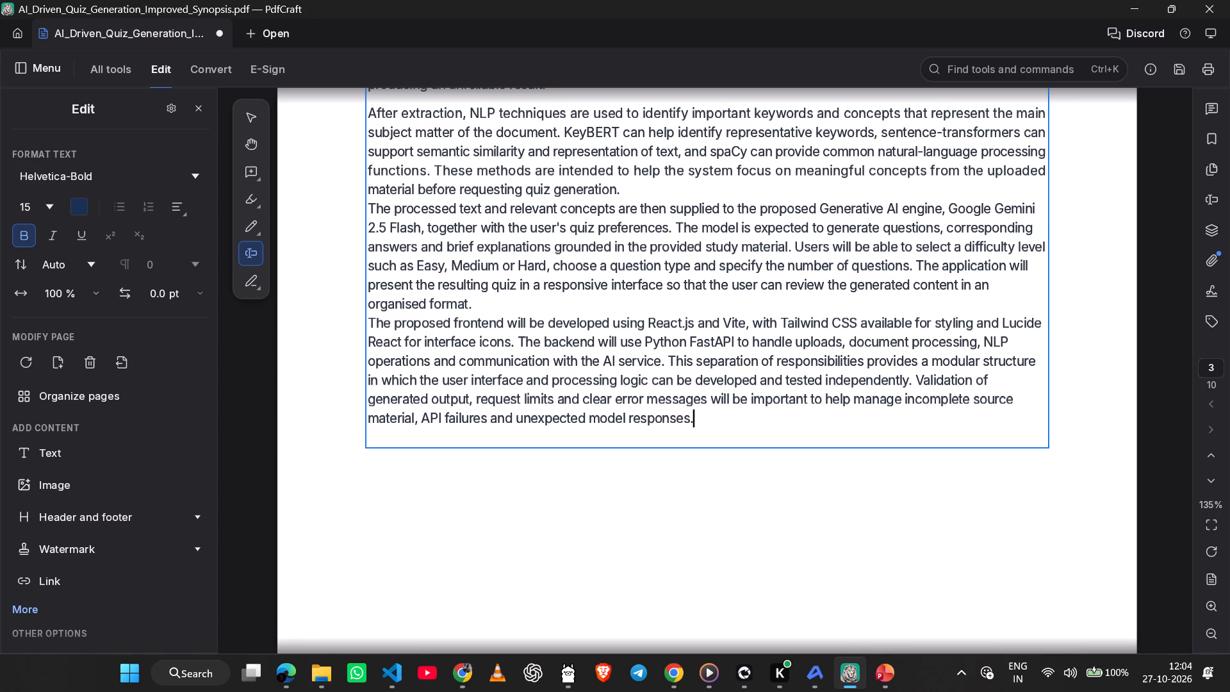
scroll(728, 335, up, 2)
click(1083, 283)
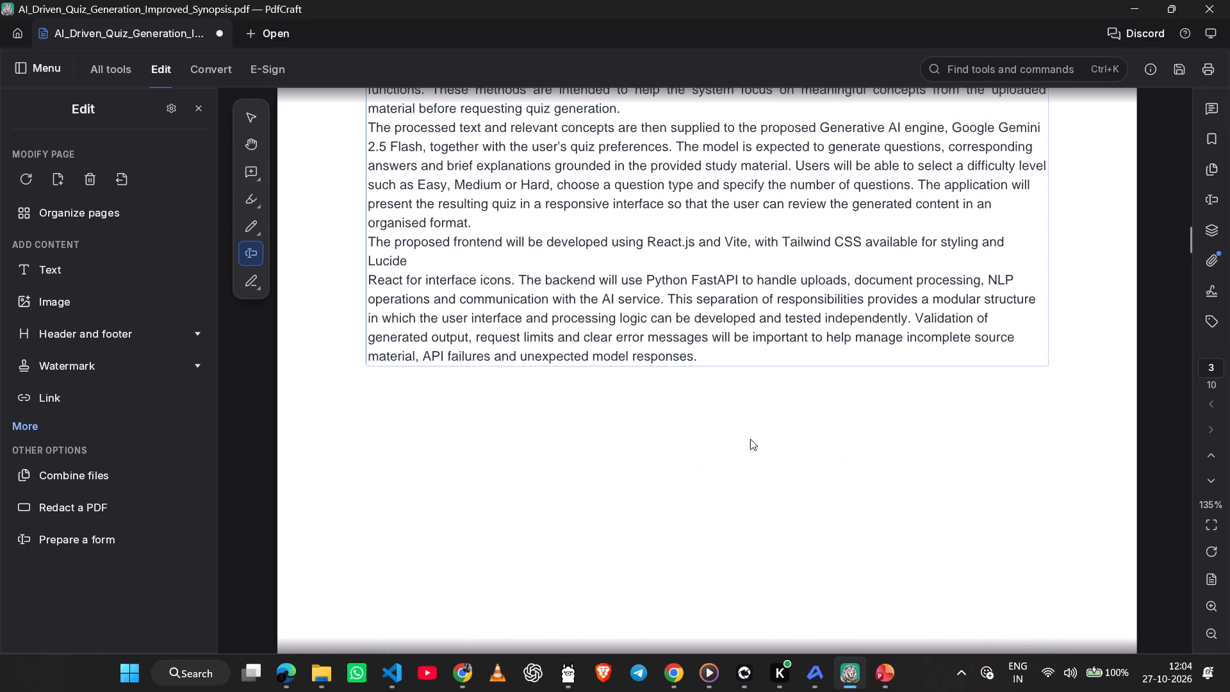
Copy the Project Domain and Important Technical Terms sections on page 4, through the Question Generation line.
scroll(740, 454, down, 1)
scroll(740, 454, up, 1)
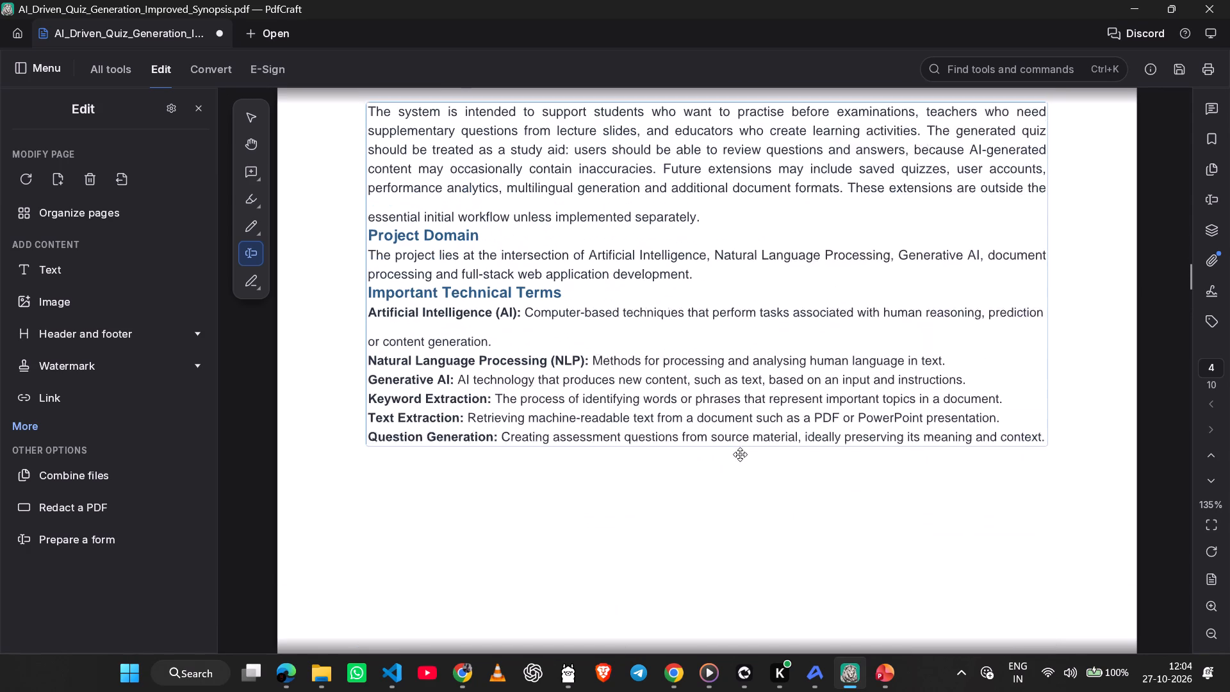
scroll(740, 454, up, 1)
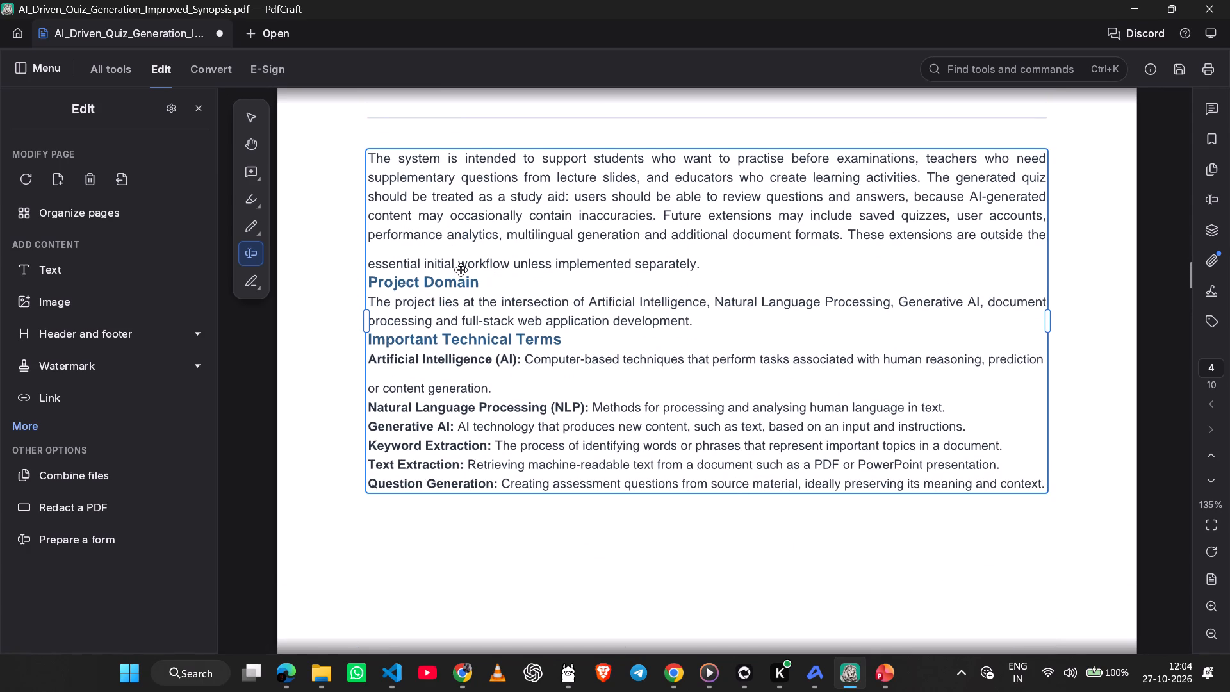
click(457, 274)
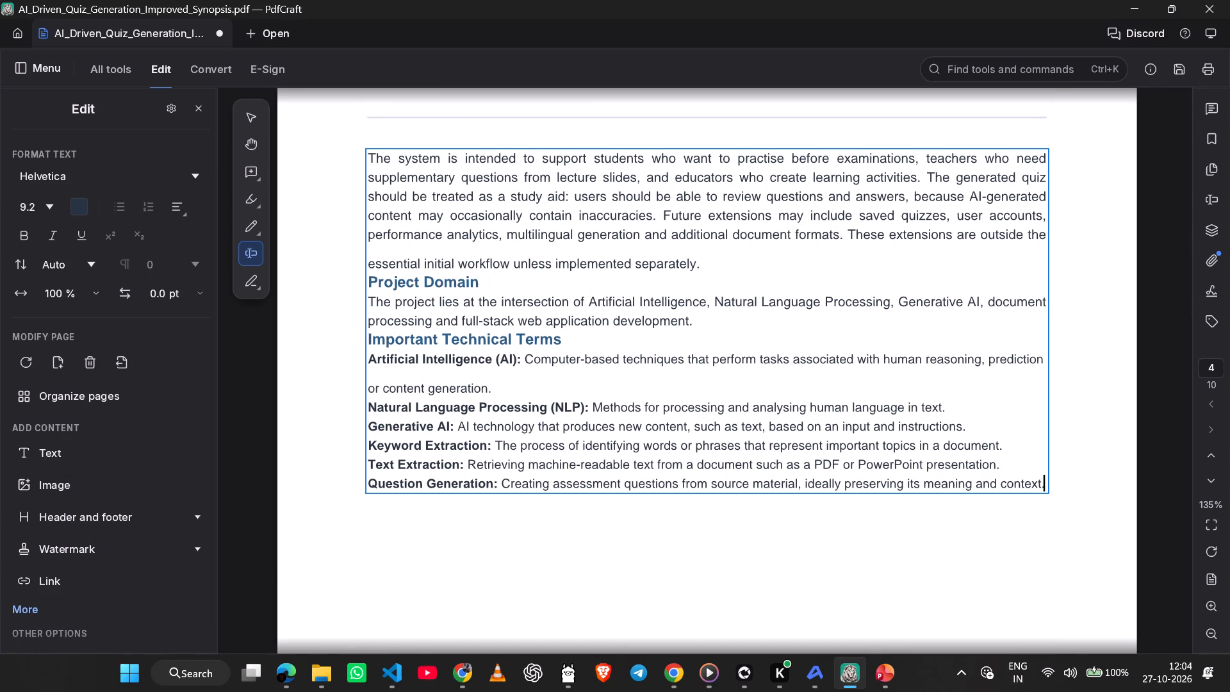
drag(370, 281, 1035, 483)
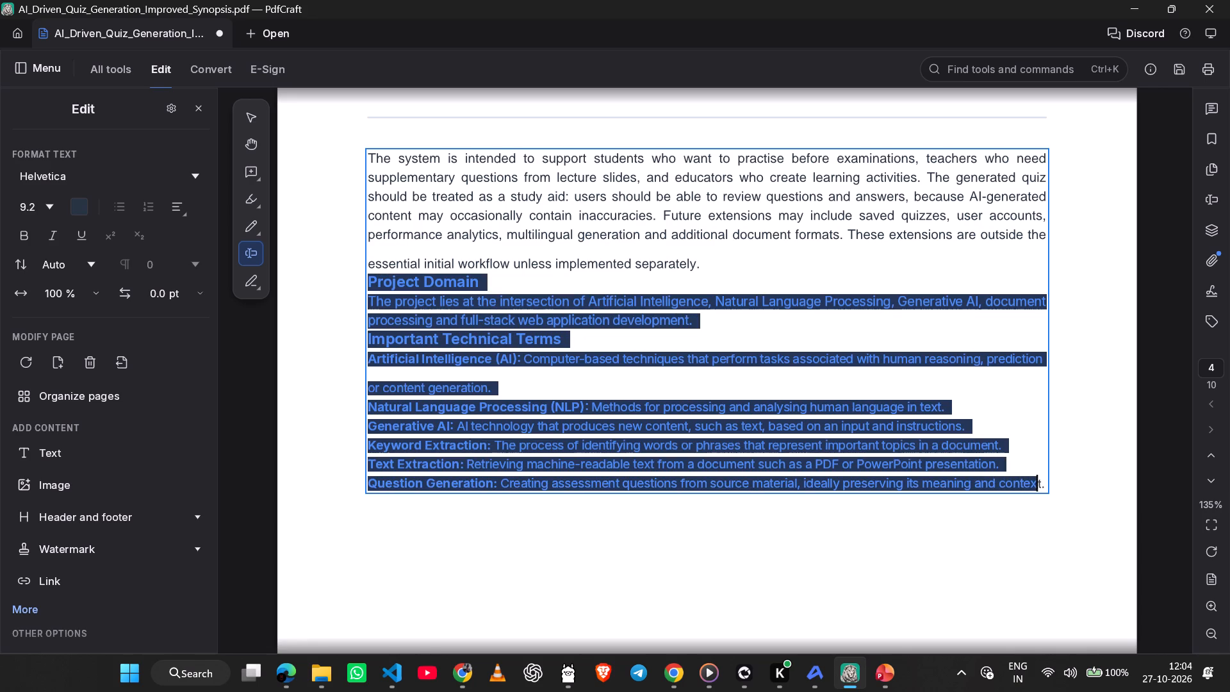
drag(1035, 483, 1045, 484)
key(ctrl+c)
double_click(1093, 445)
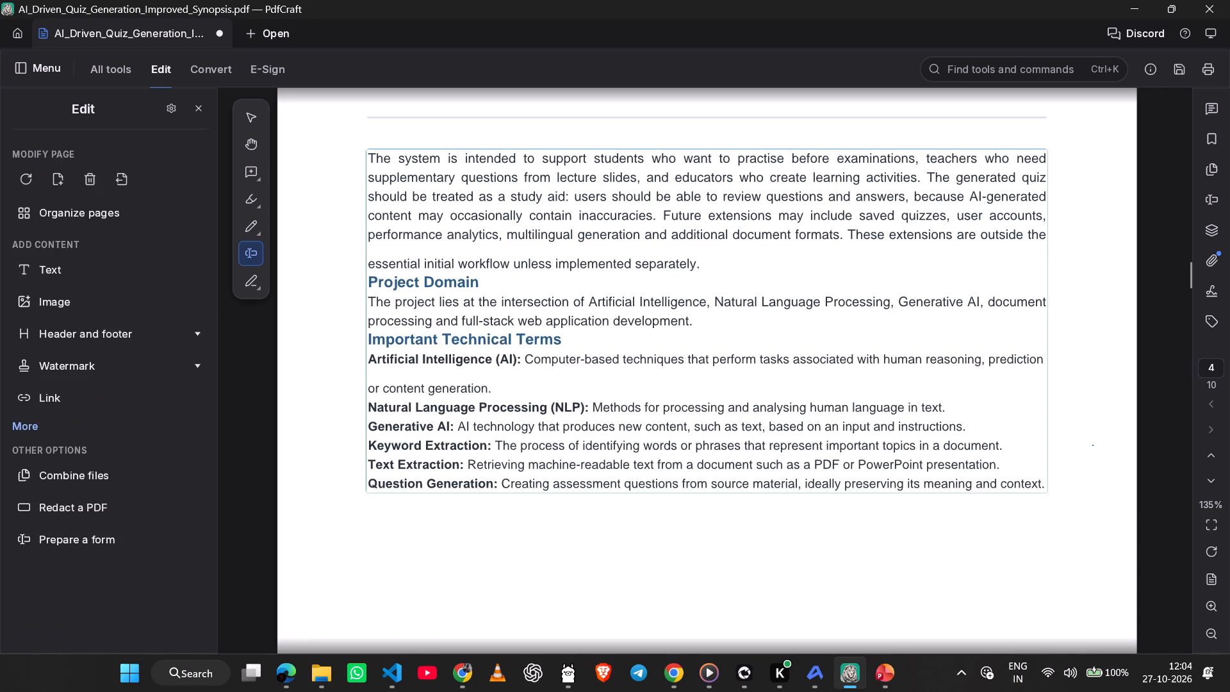
Paste the copied sections on a new line after "unexpected model responses." at the end of page 3's text.
scroll(1093, 445, up, 1)
scroll(1093, 445, down, 1)
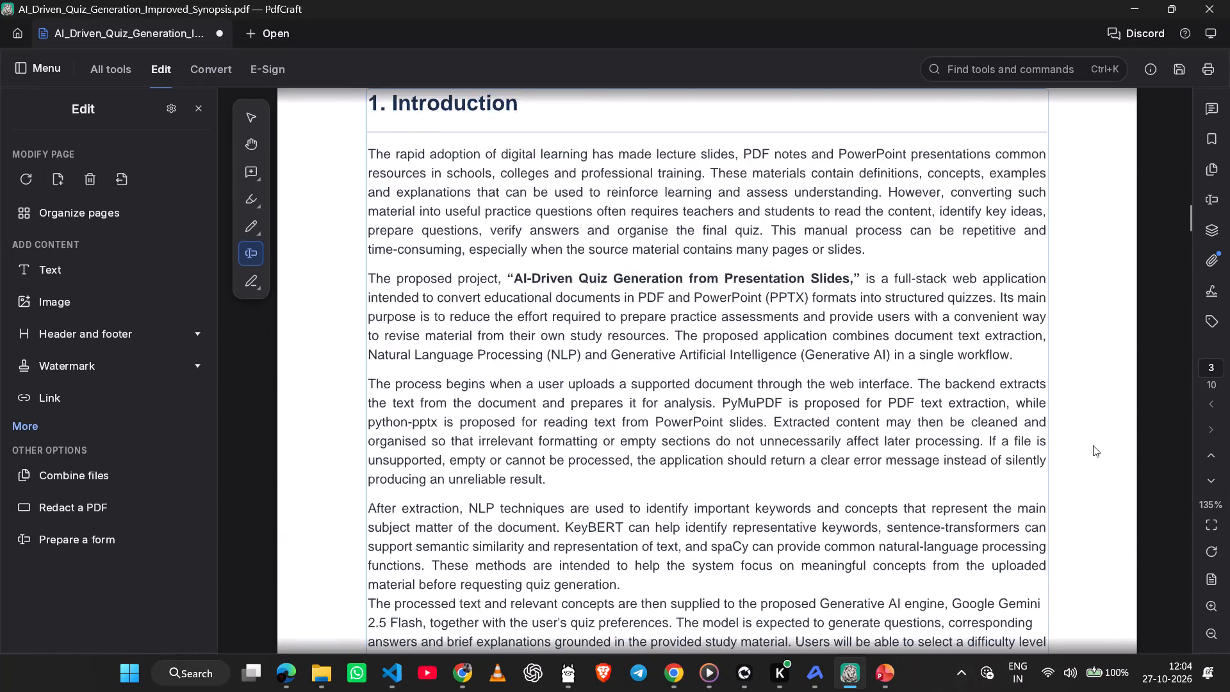
scroll(1093, 445, down, 1)
scroll(961, 558, down, 1)
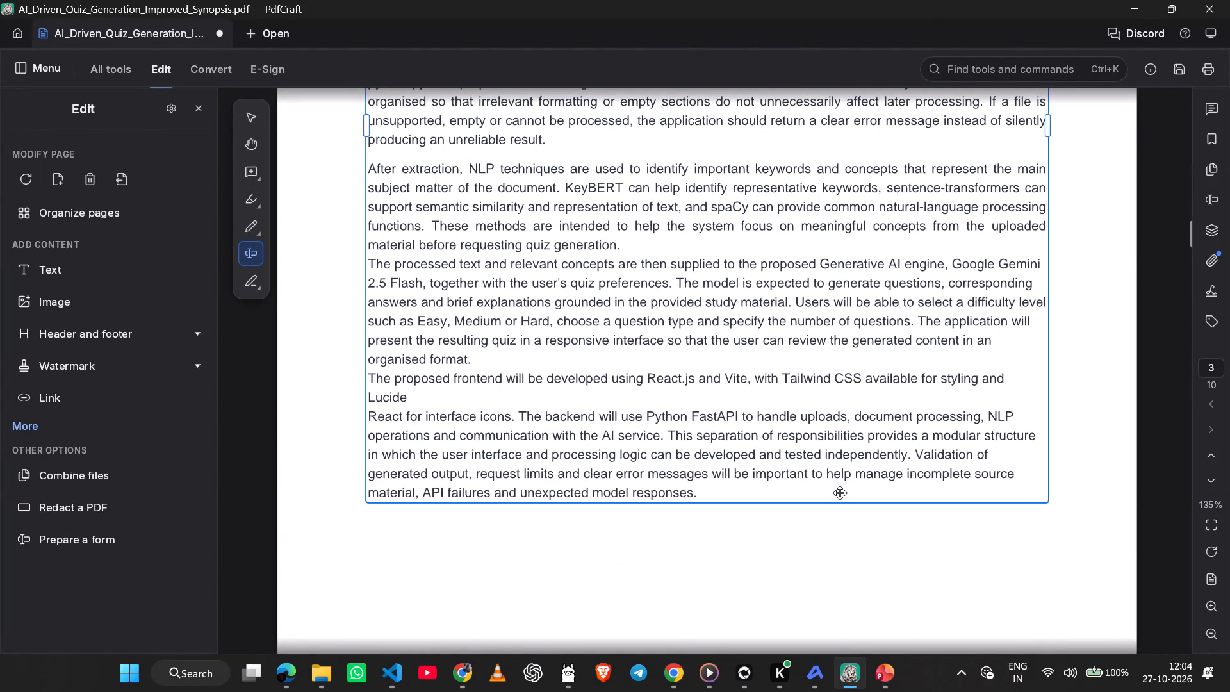
click(840, 493)
click(818, 488)
key(Return)
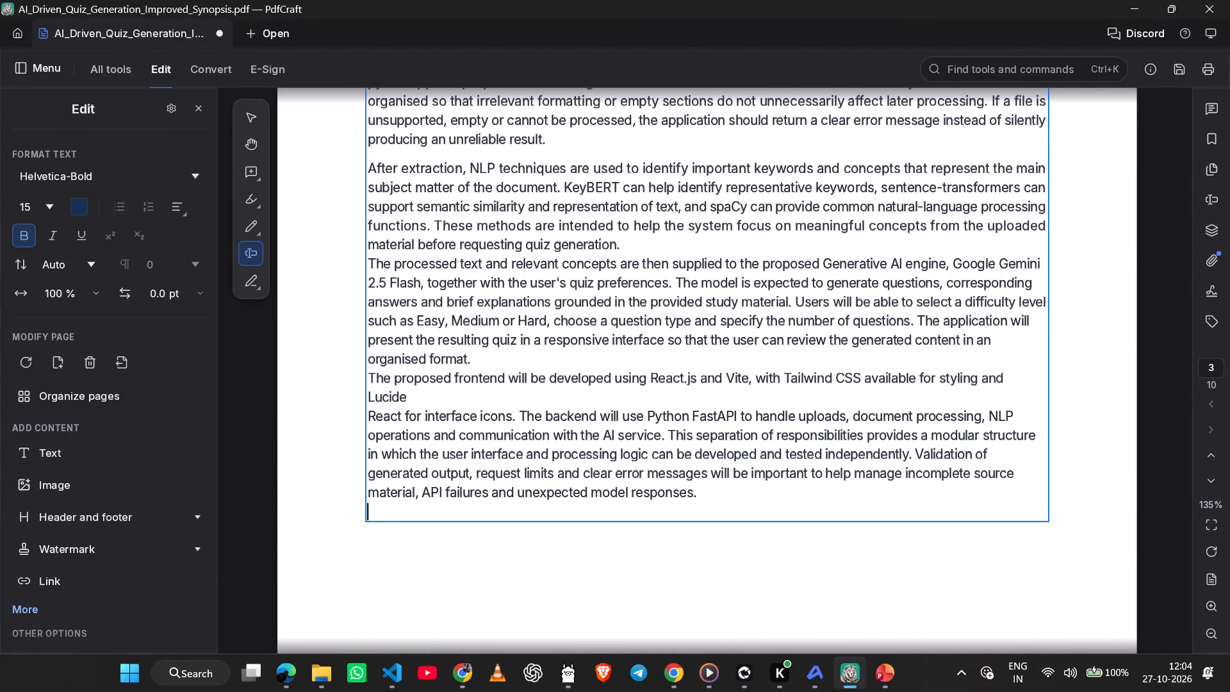
key(ctrl+v)
scroll(818, 488, down, 1)
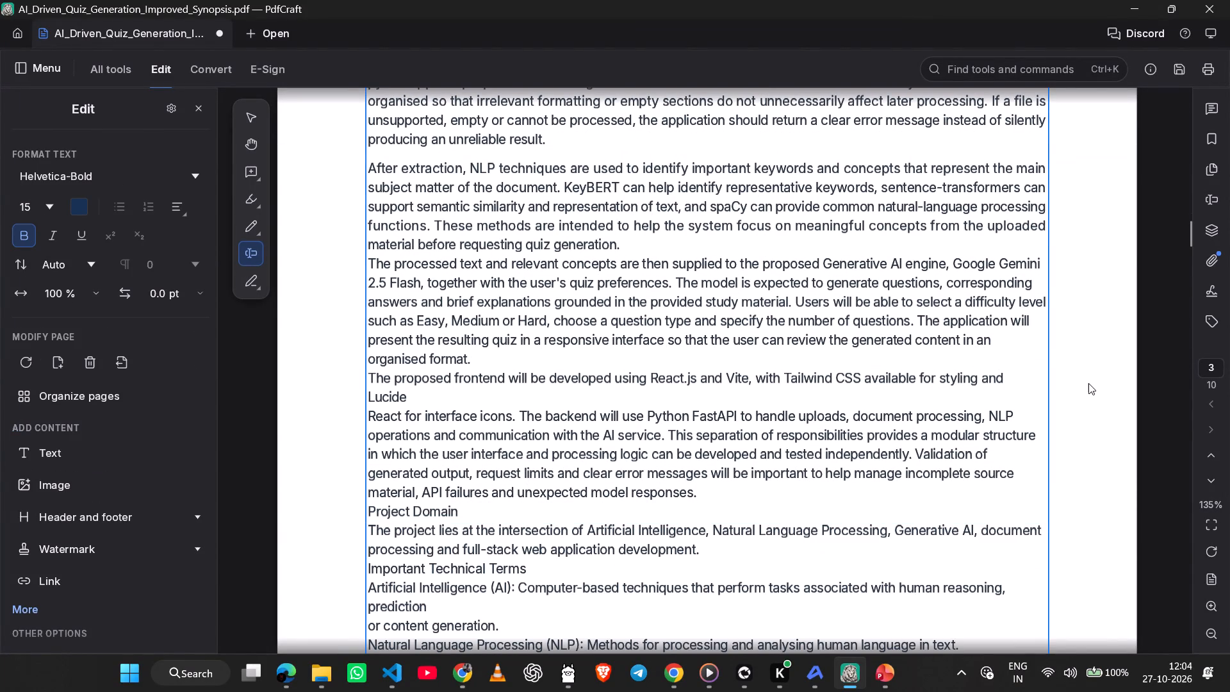
click(1088, 383)
Delete page 4 from the document with Organize pages and return to the page view.
scroll(1088, 383, down, 1)
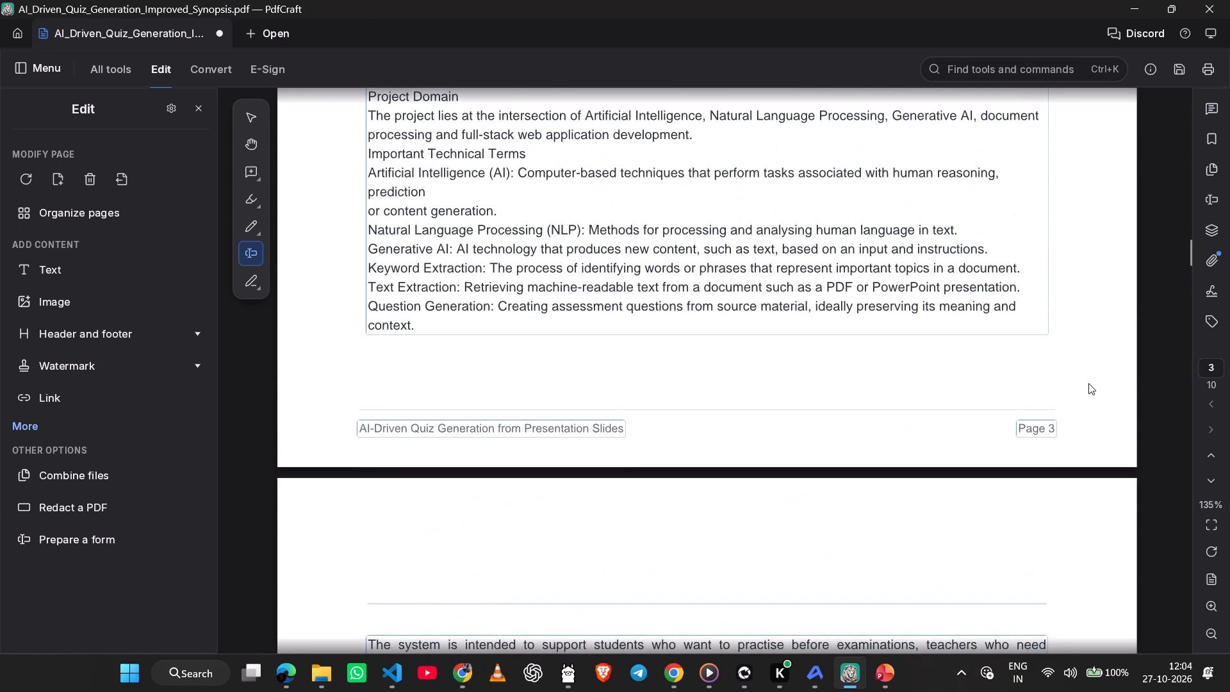
scroll(1067, 397, down, 1)
click(1000, 395)
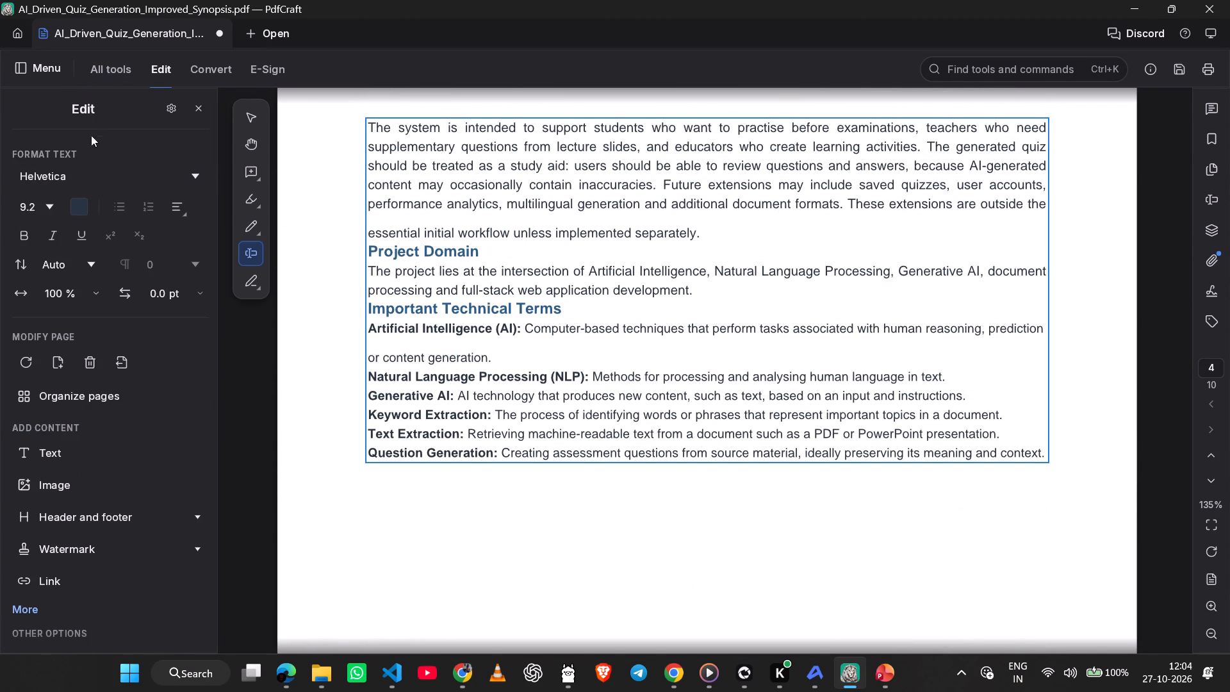
click(99, 398)
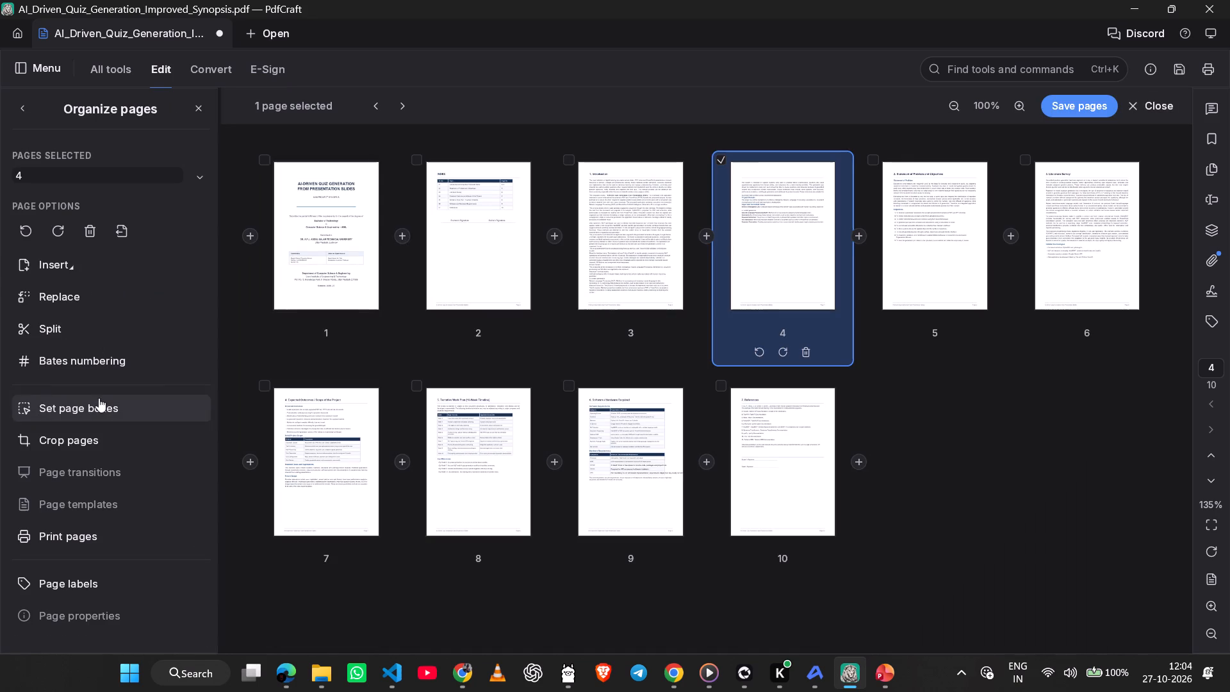
click(802, 349)
click(915, 440)
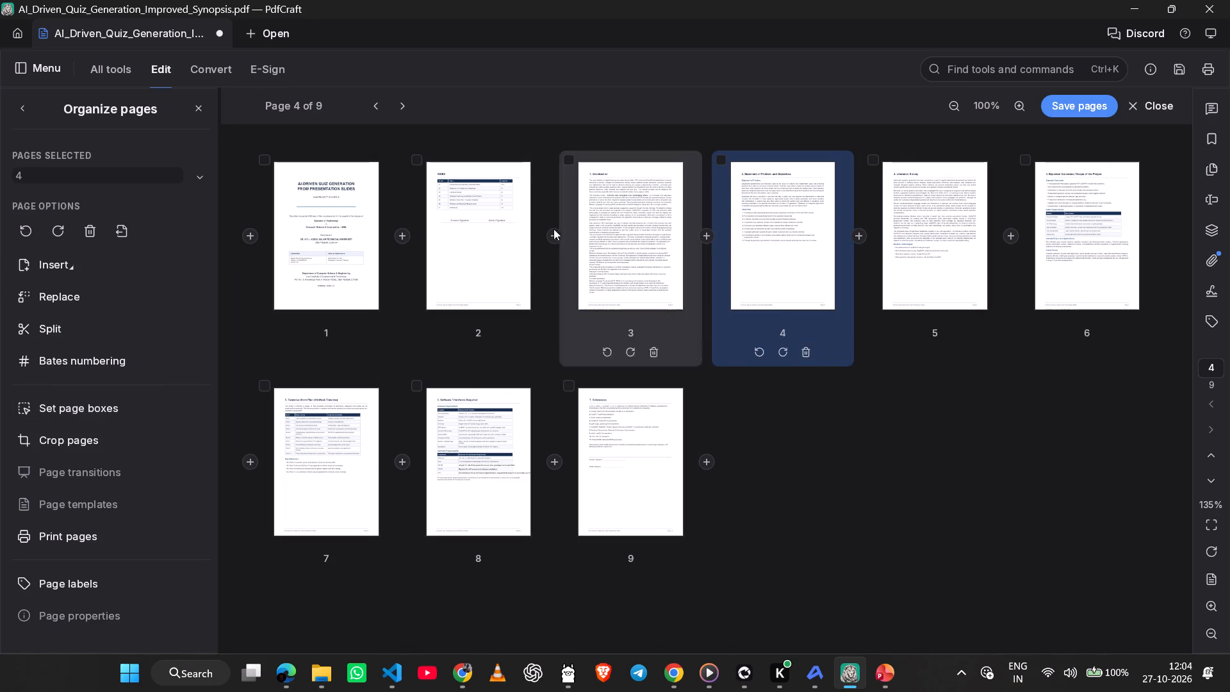
click(1151, 111)
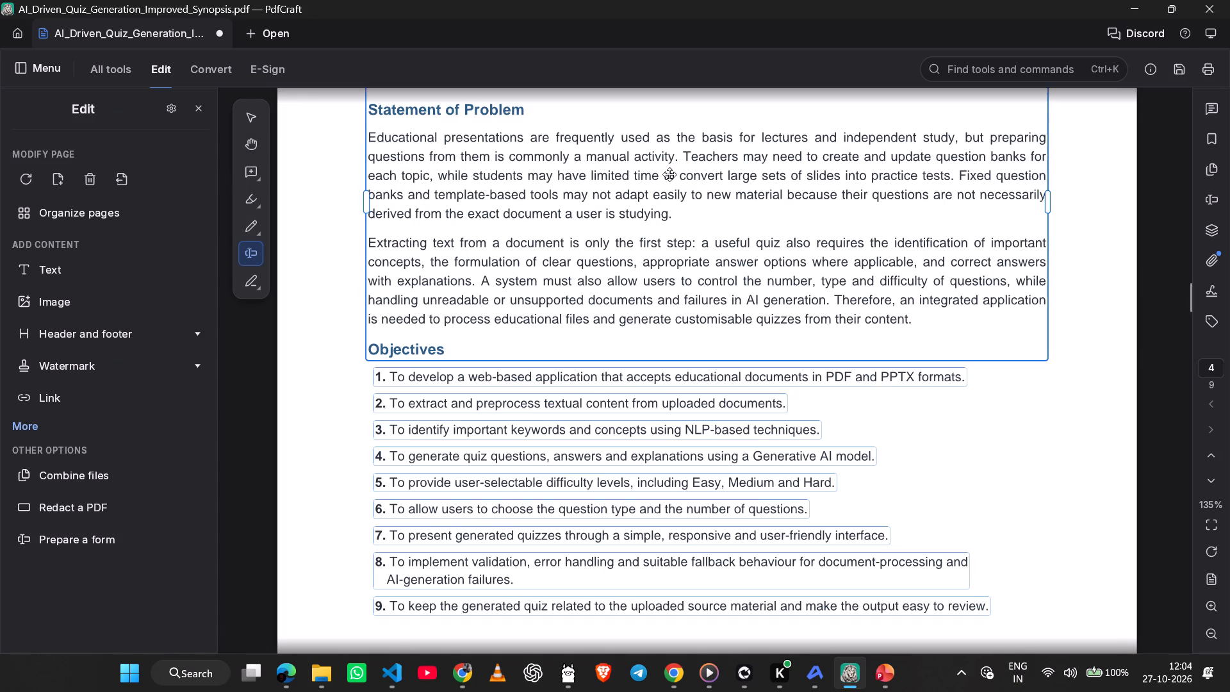
Review the remaining pages of the synopsis, checking their content, footer page numbers and the index entries.
scroll(672, 174, up, 8)
scroll(672, 174, up, 20)
key(Right)
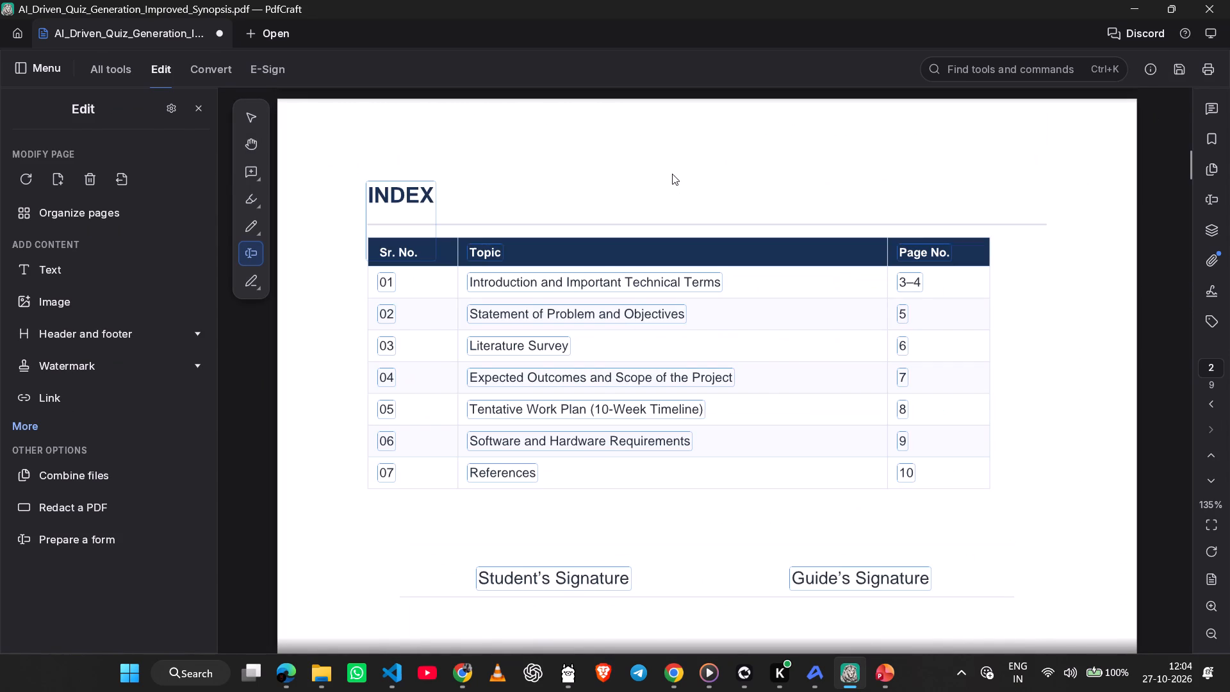
key(Right)
scroll(672, 174, down, 1)
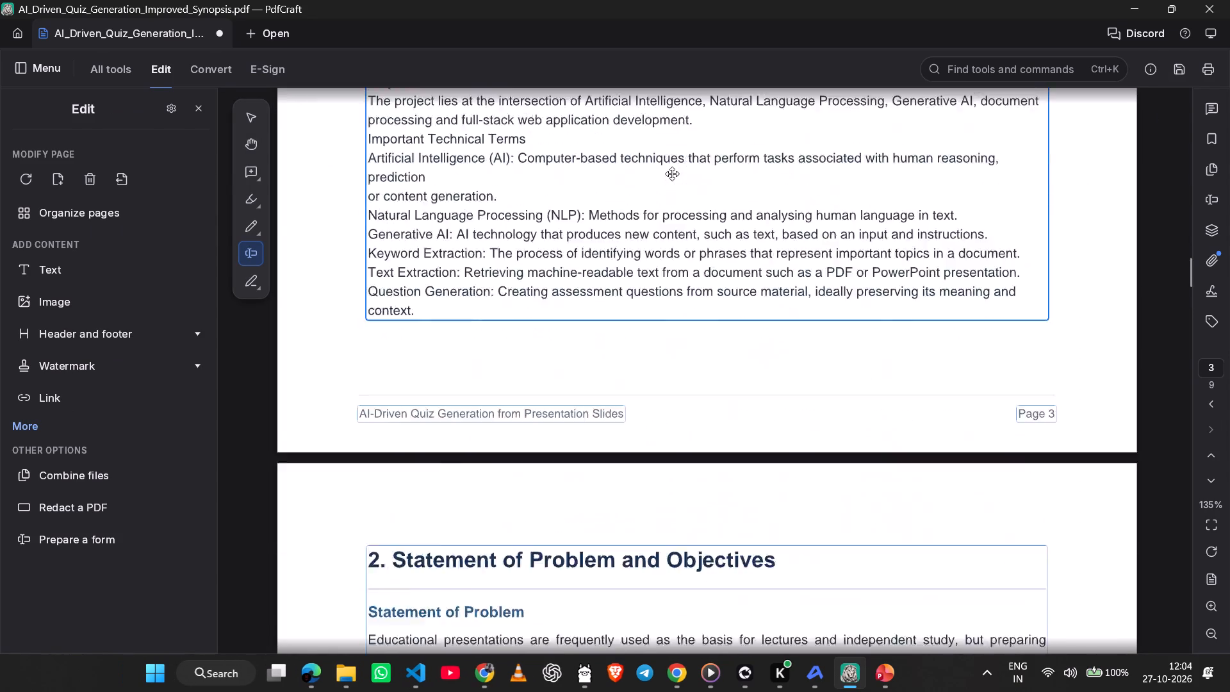
scroll(672, 174, down, 2)
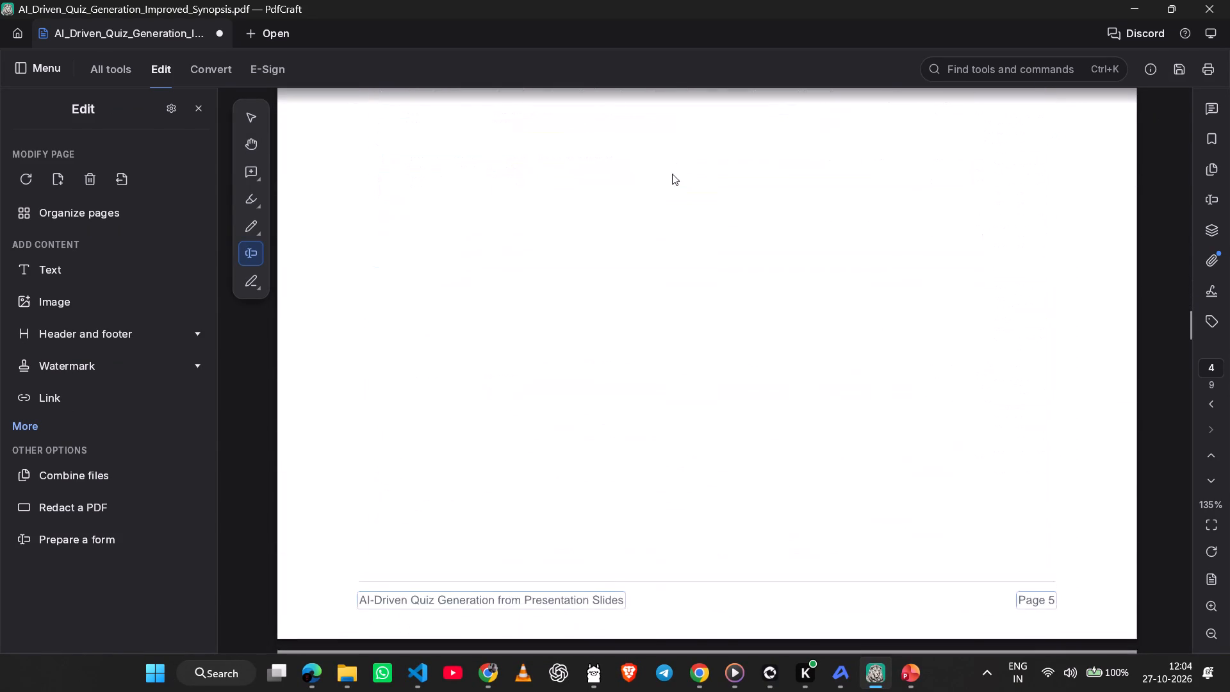
scroll(672, 174, down, 2)
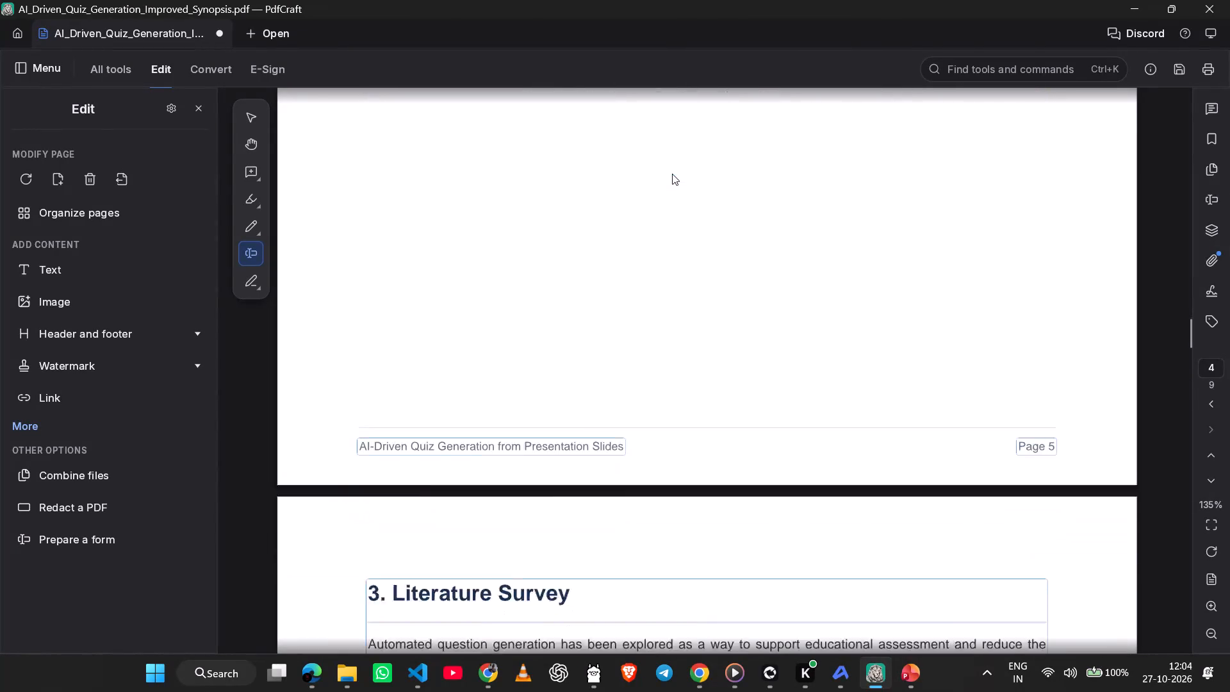
scroll(672, 174, down, 1)
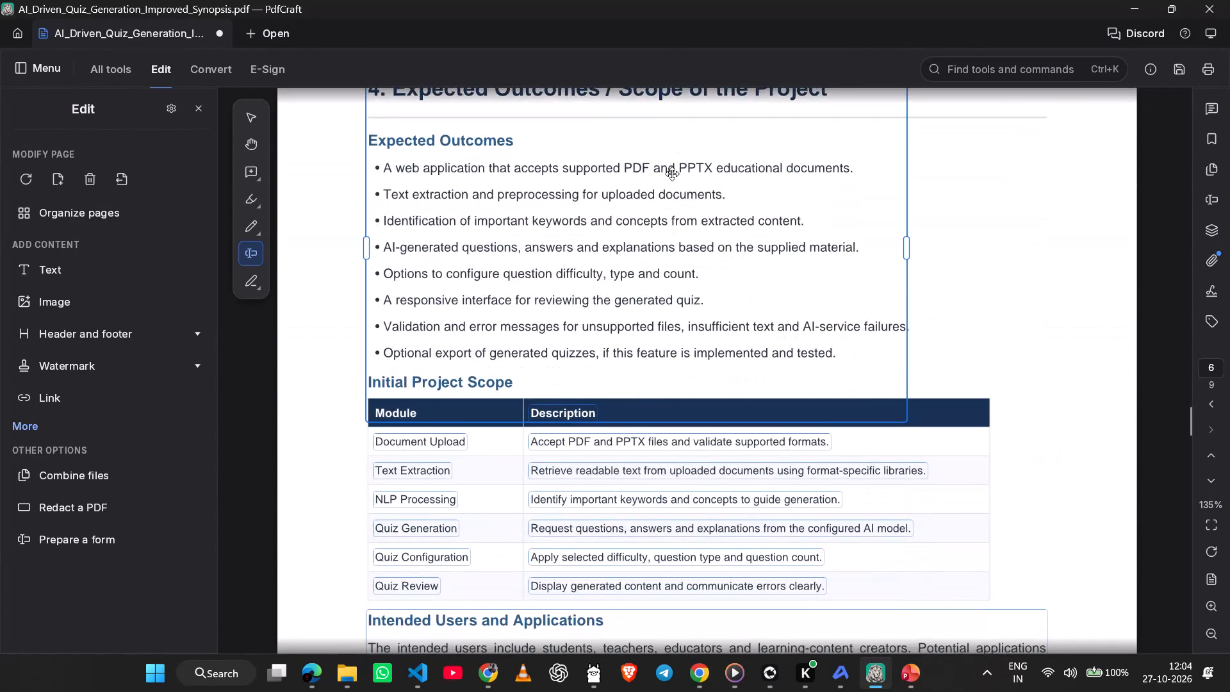
scroll(672, 174, down, 1)
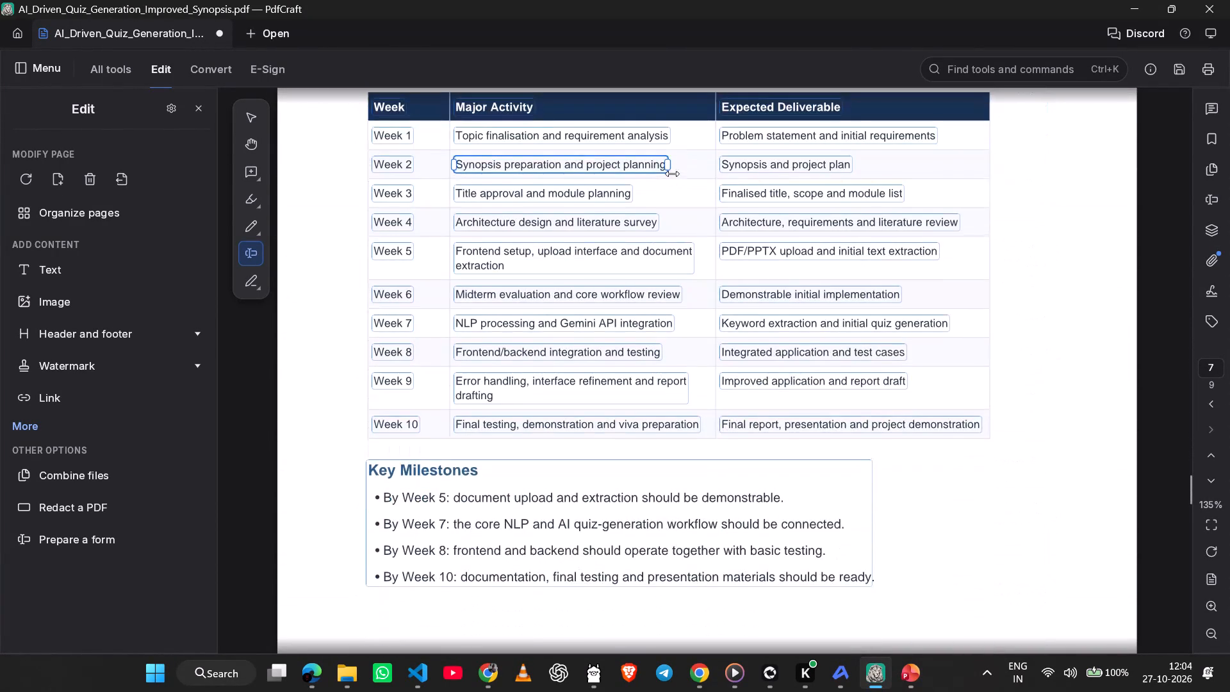
scroll(672, 174, down, 2)
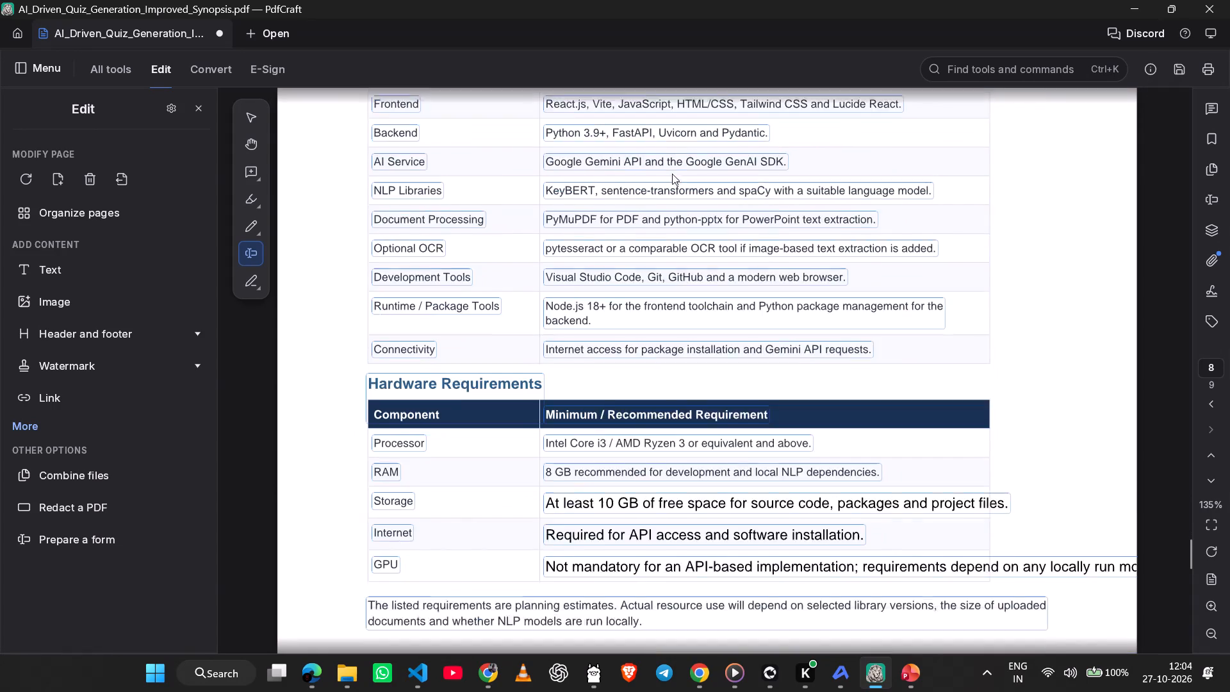
scroll(672, 174, down, 1)
scroll(672, 174, up, 10)
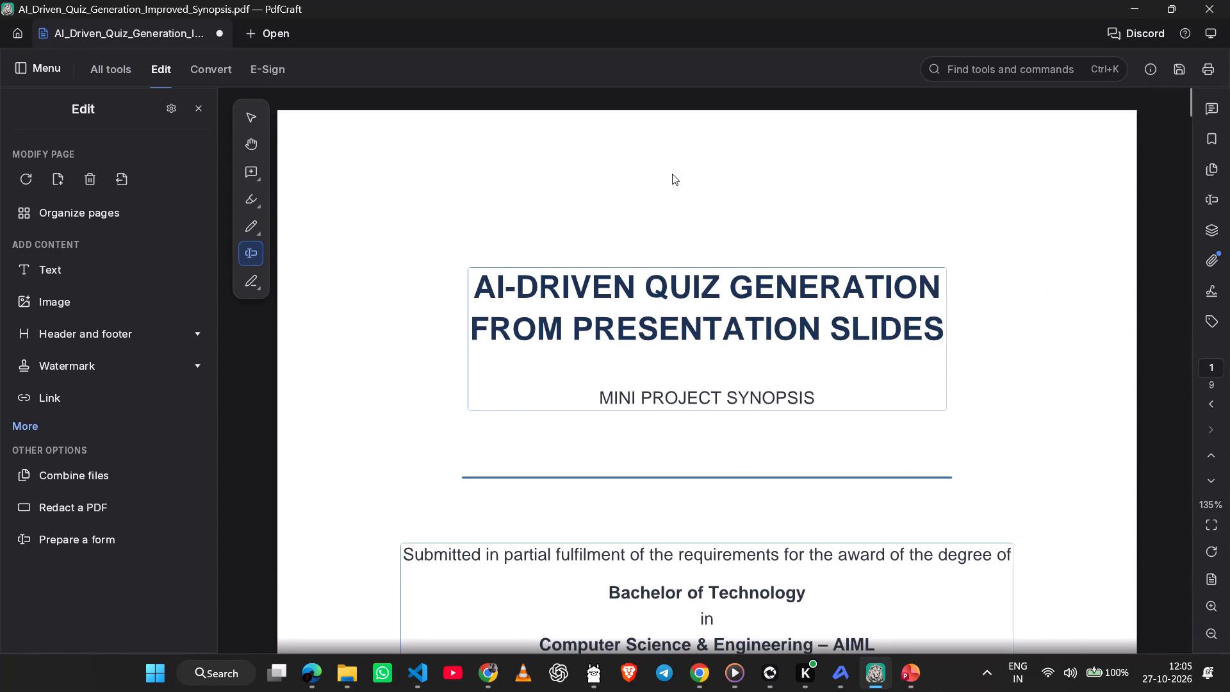
scroll(672, 174, up, 1)
scroll(672, 174, down, 2)
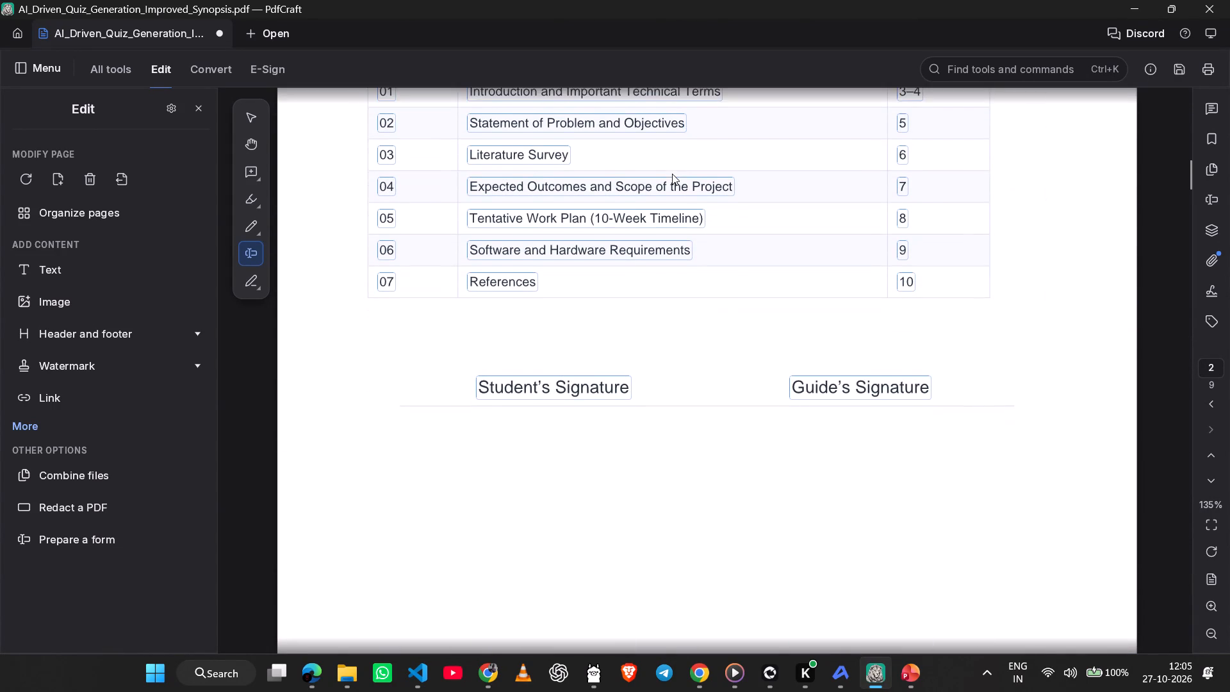
scroll(672, 174, down, 1)
Set the index page numbers for Introduction, Statement of Problem and Literature Survey to 3, 4 and 5.
click(705, 472)
scroll(705, 472, up, 1)
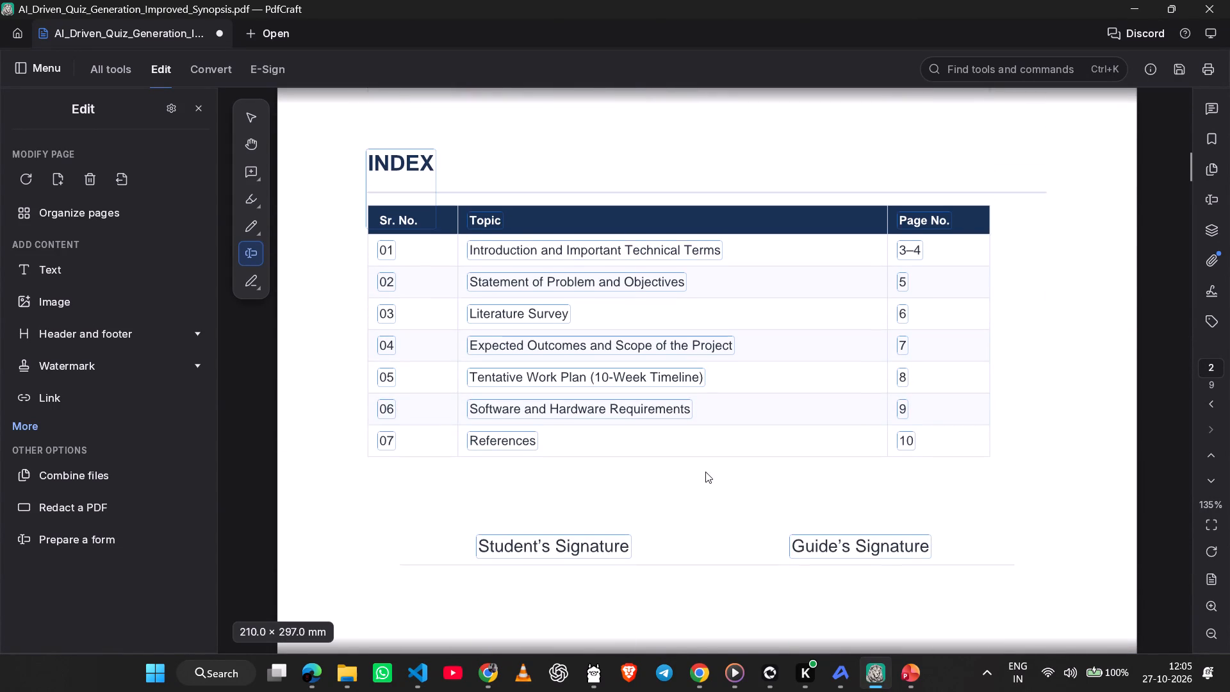
scroll(705, 472, up, 1)
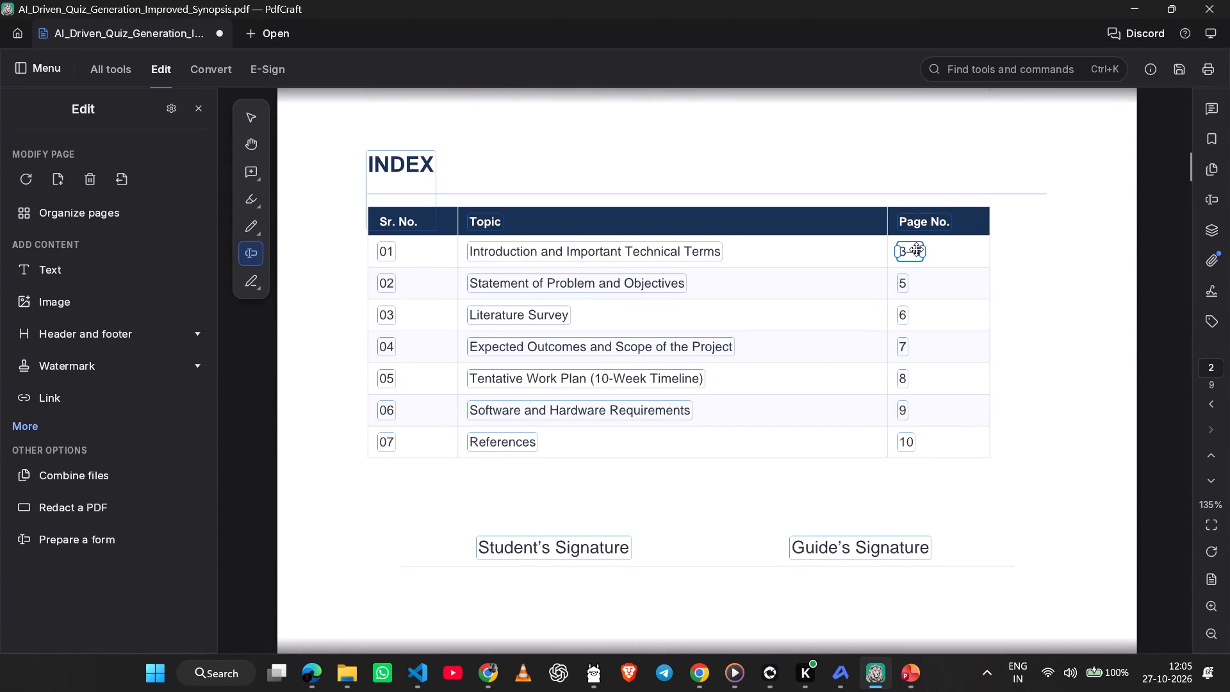
click(916, 249)
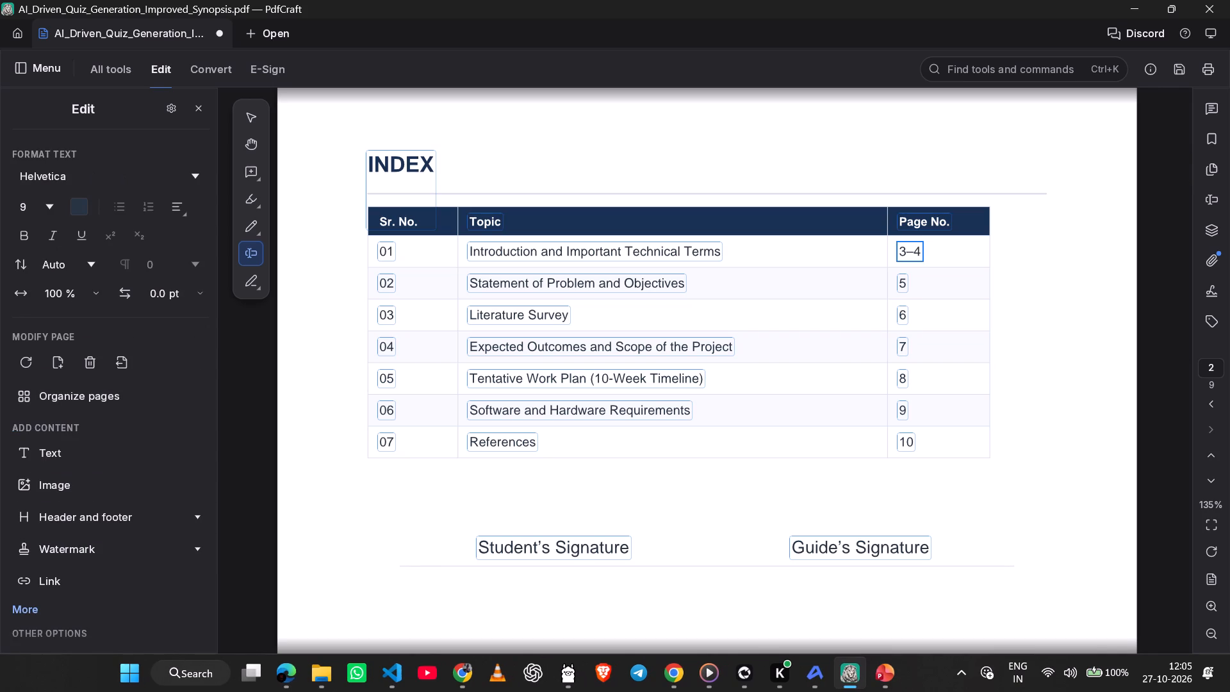
key(BackSpace)
key(BackSpace)
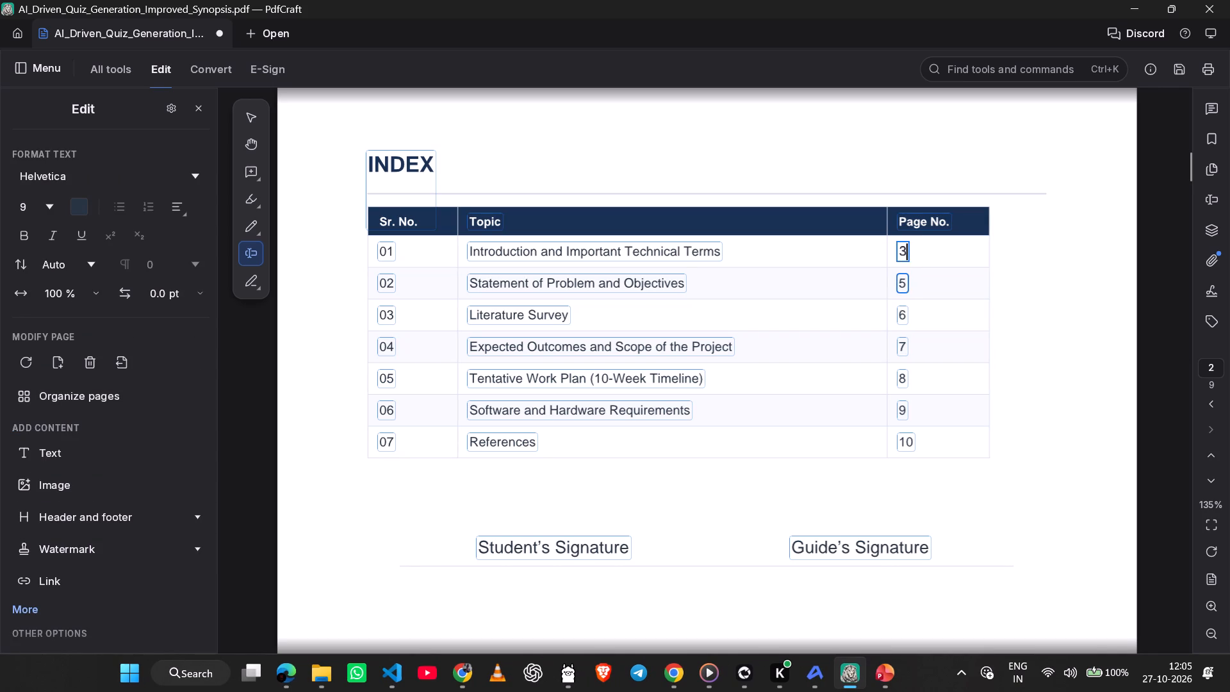
click(904, 281)
key(BackSpace)
key(4)
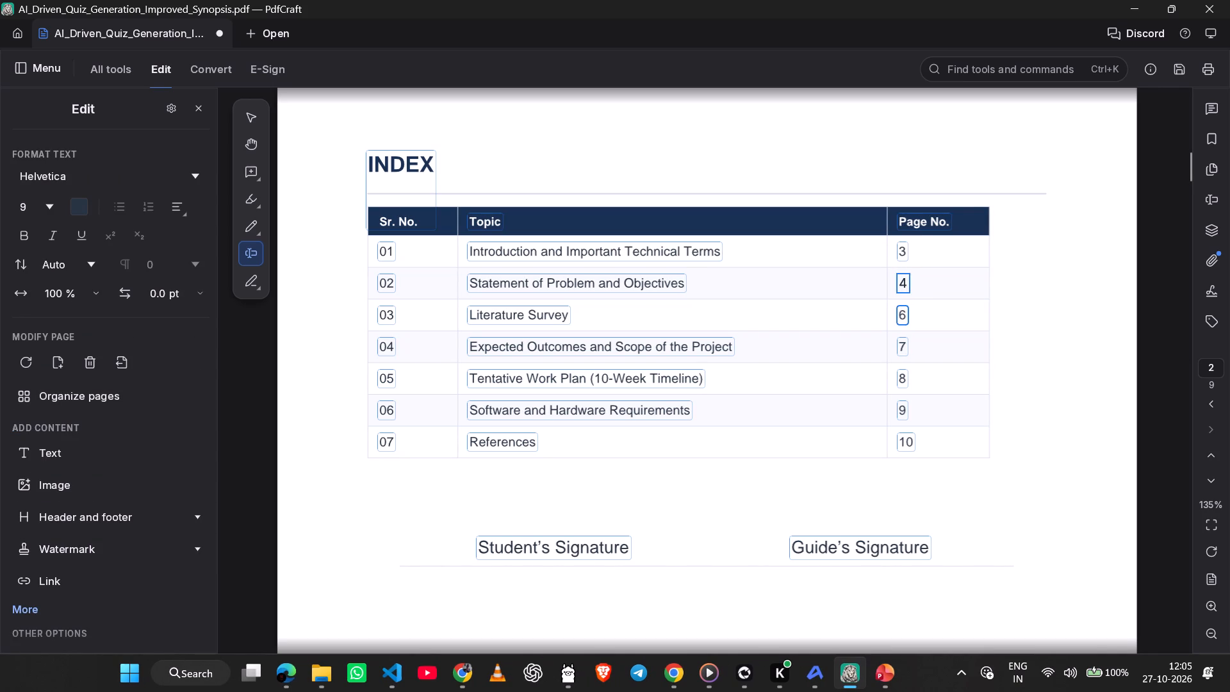
click(903, 316)
key(BackSpace)
key(5)
Set the index page numbers for Expected Outcomes, Tentative Work Plan and Software and Hardware Requirements to 6, 7 and 8.
click(904, 349)
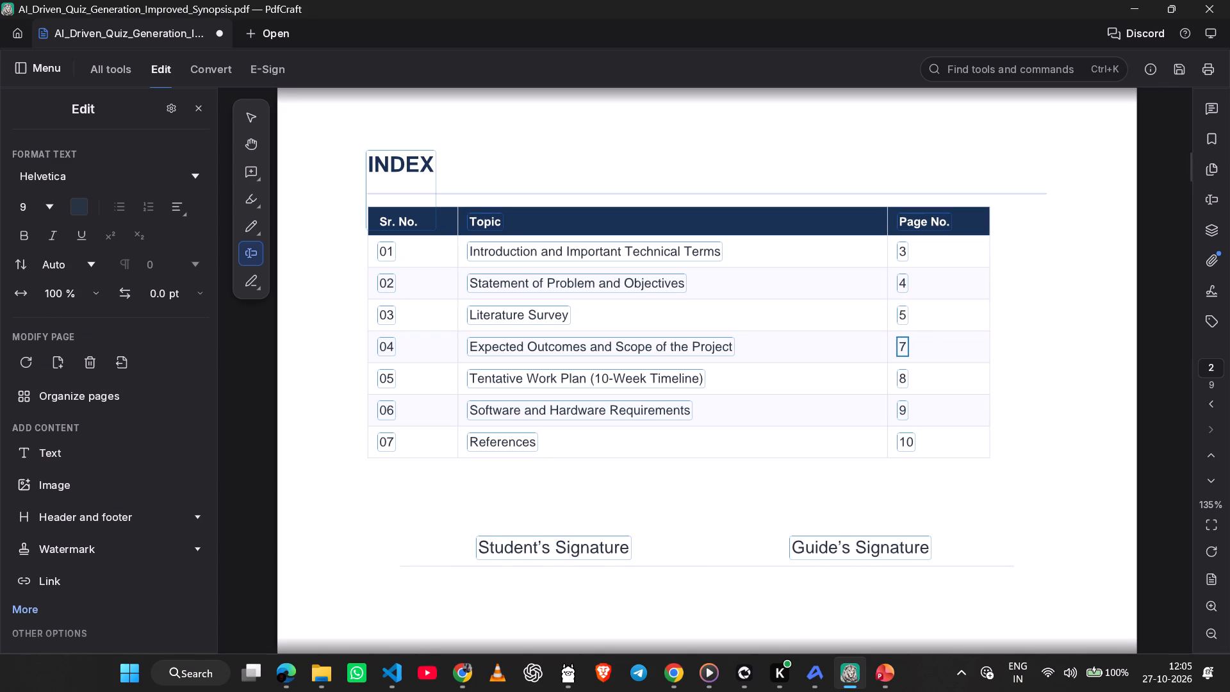
key(BackSpace)
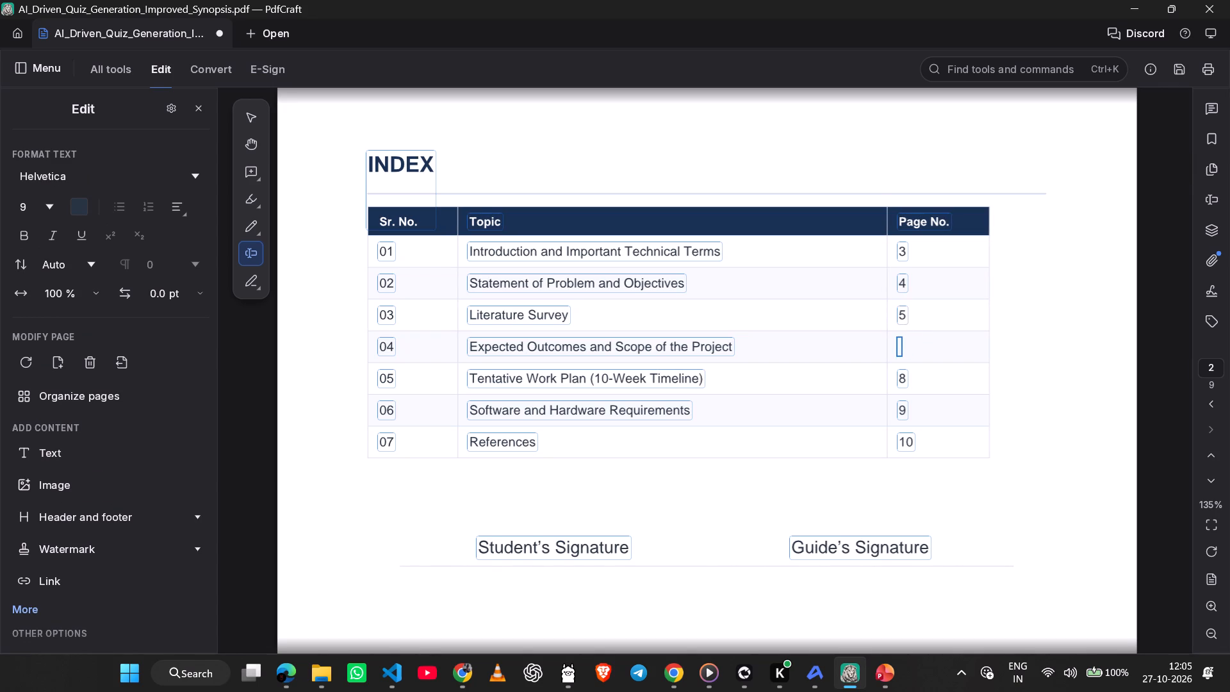
key(6)
click(904, 379)
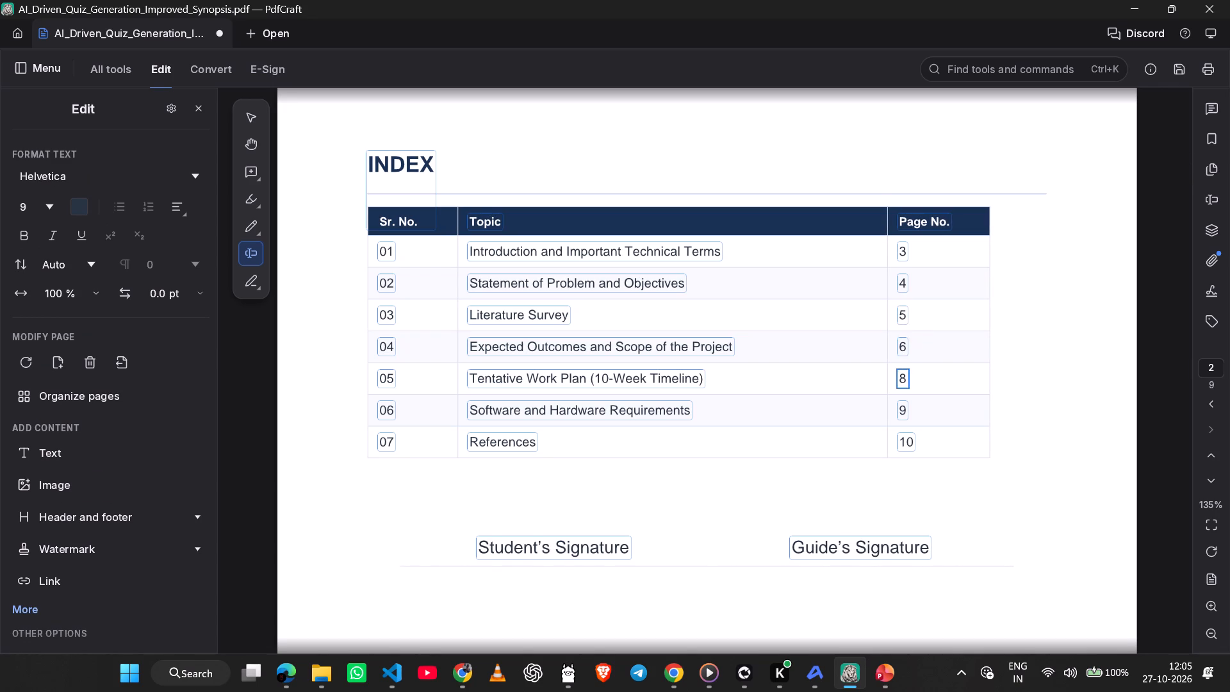
key(BackSpace)
key(7)
click(904, 409)
key(BackSpace)
key(9)
key(BackSpace)
key(8)
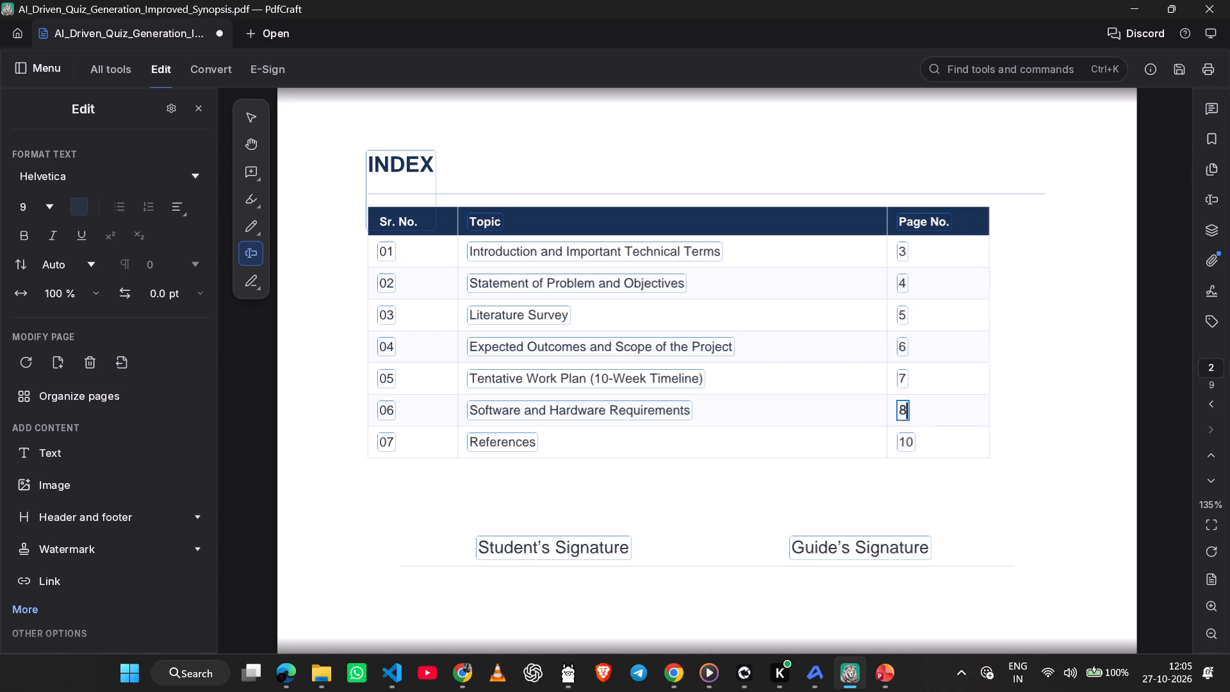
Set the page number of the References entry in the index to 9.
click(910, 438)
key(BackSpace)
key(BackSpace)
key(9)
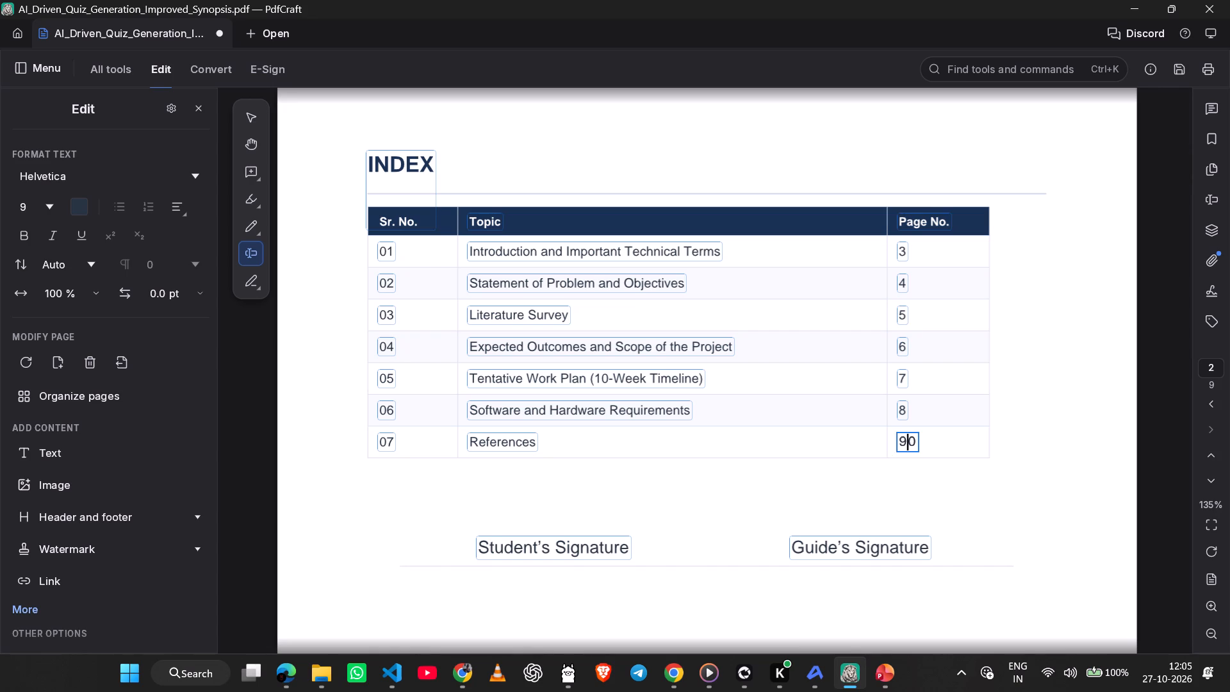
click(916, 443)
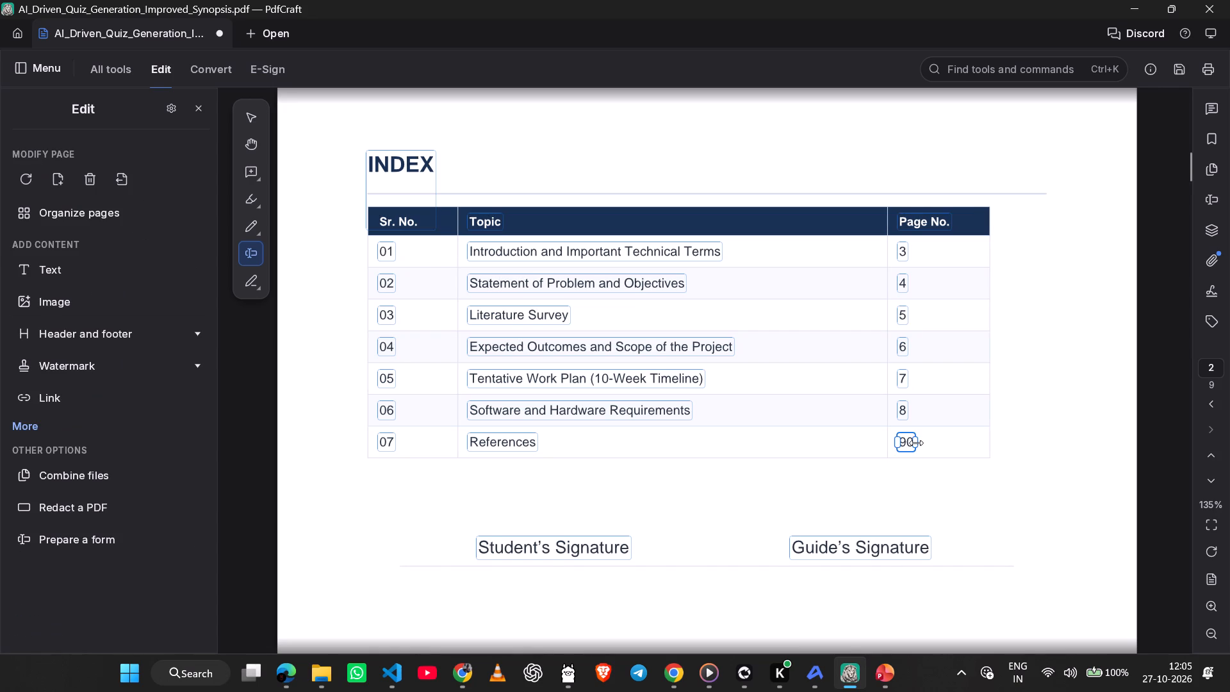
click(908, 443)
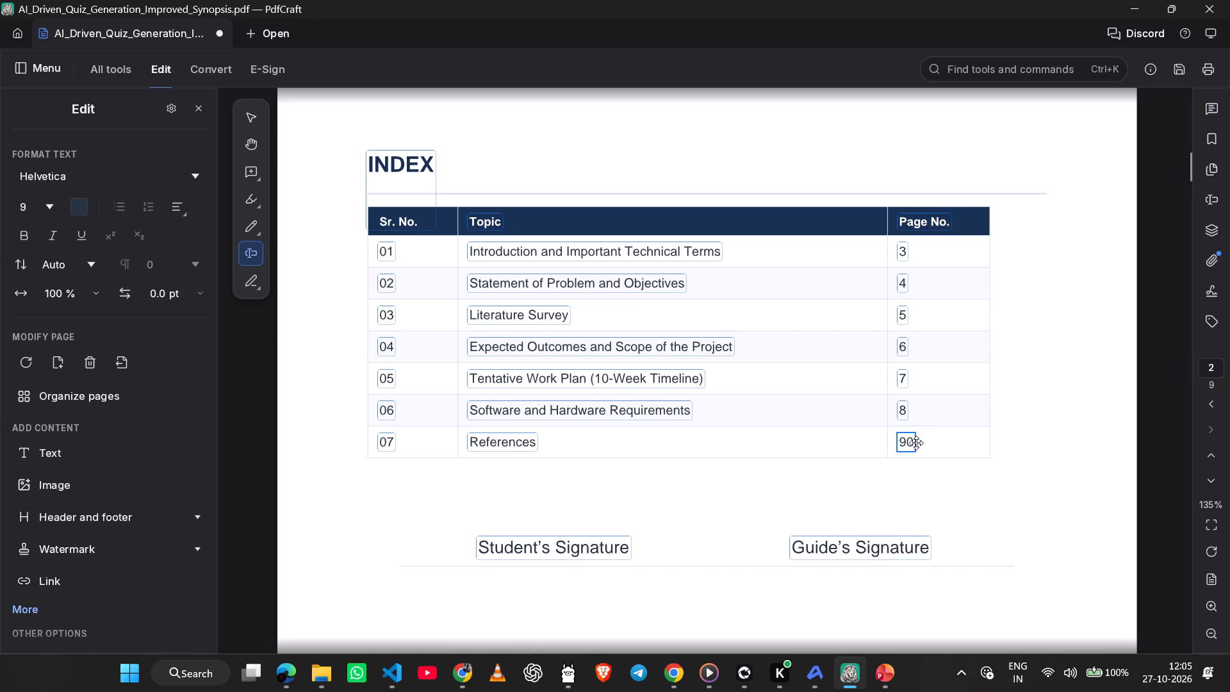
key(Right)
key(BackSpace)
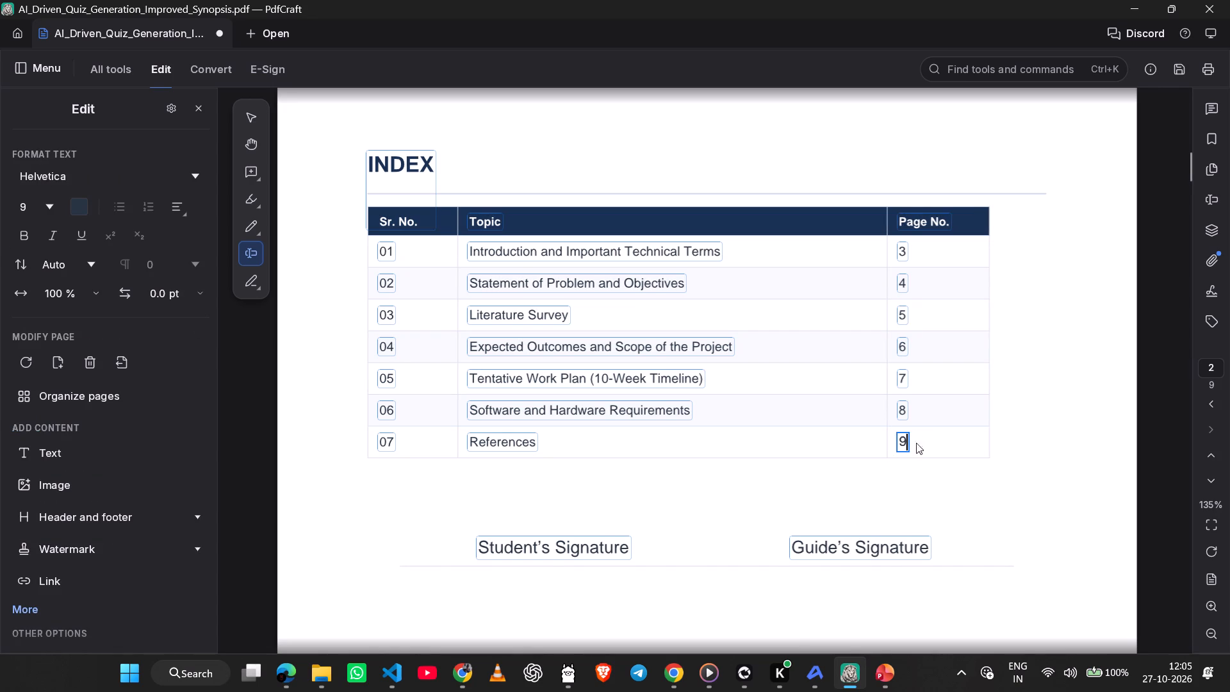
click(1027, 463)
Review the layout of the merged introduction on page 3 and the Statement of Problem and Objectives text on page 4.
scroll(1027, 463, down, 1)
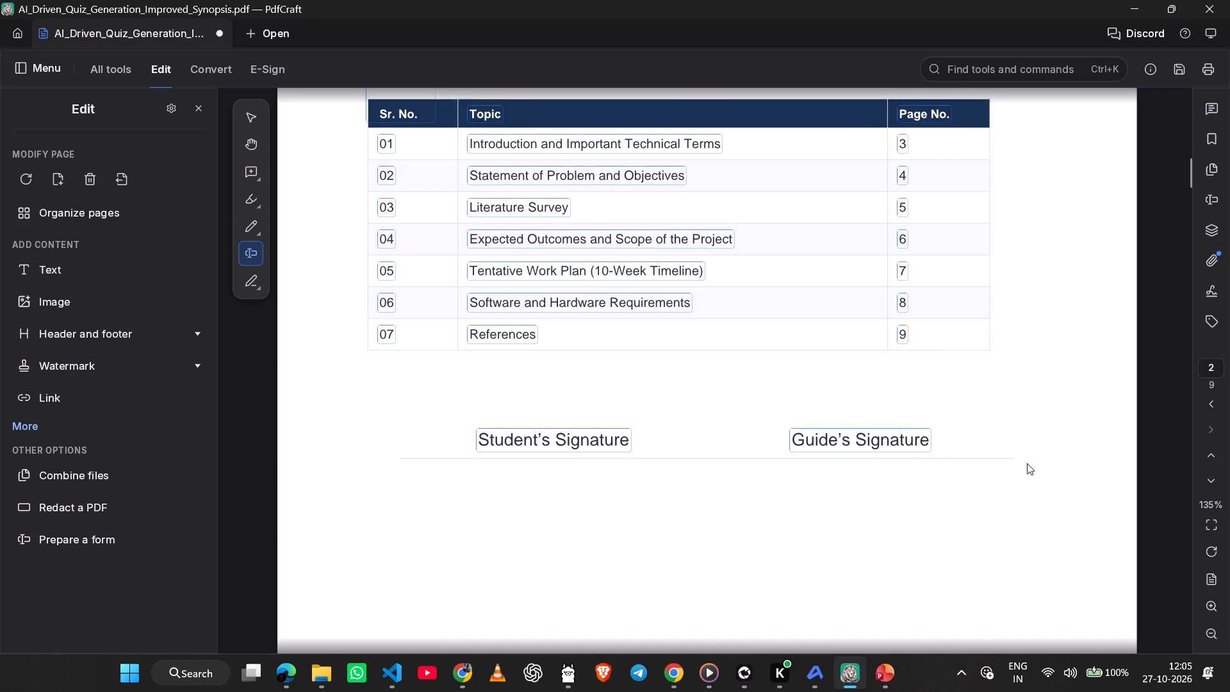
scroll(1027, 463, down, 2)
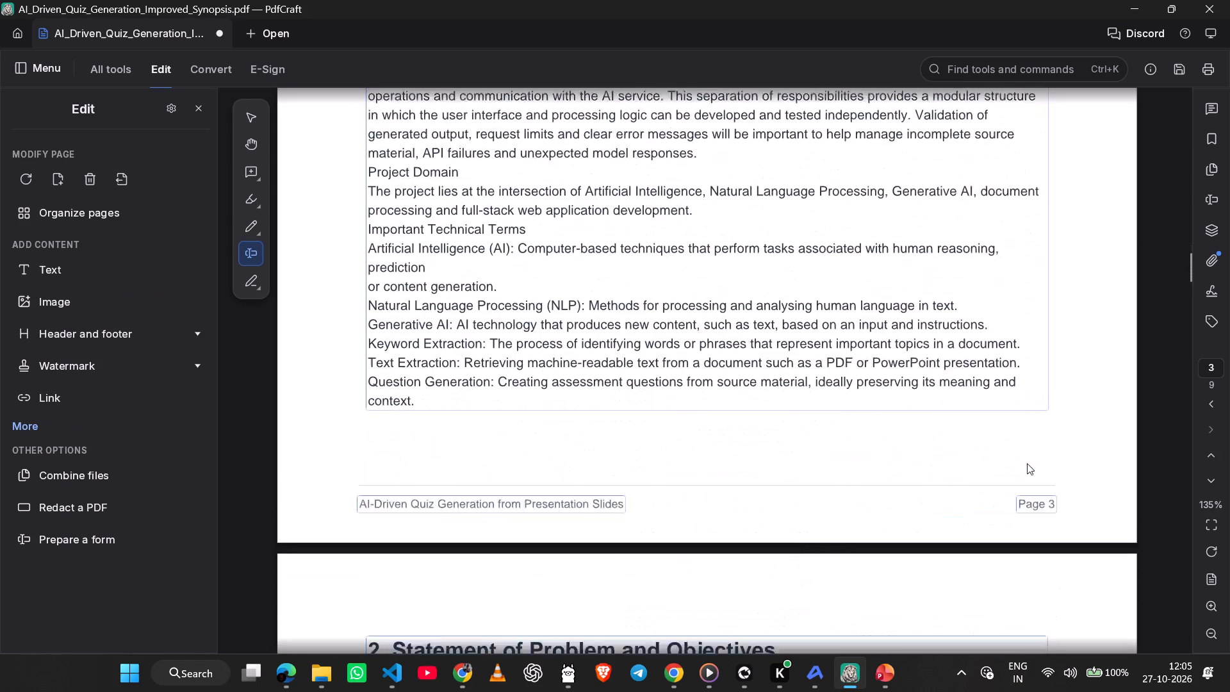
scroll(1027, 463, down, 2)
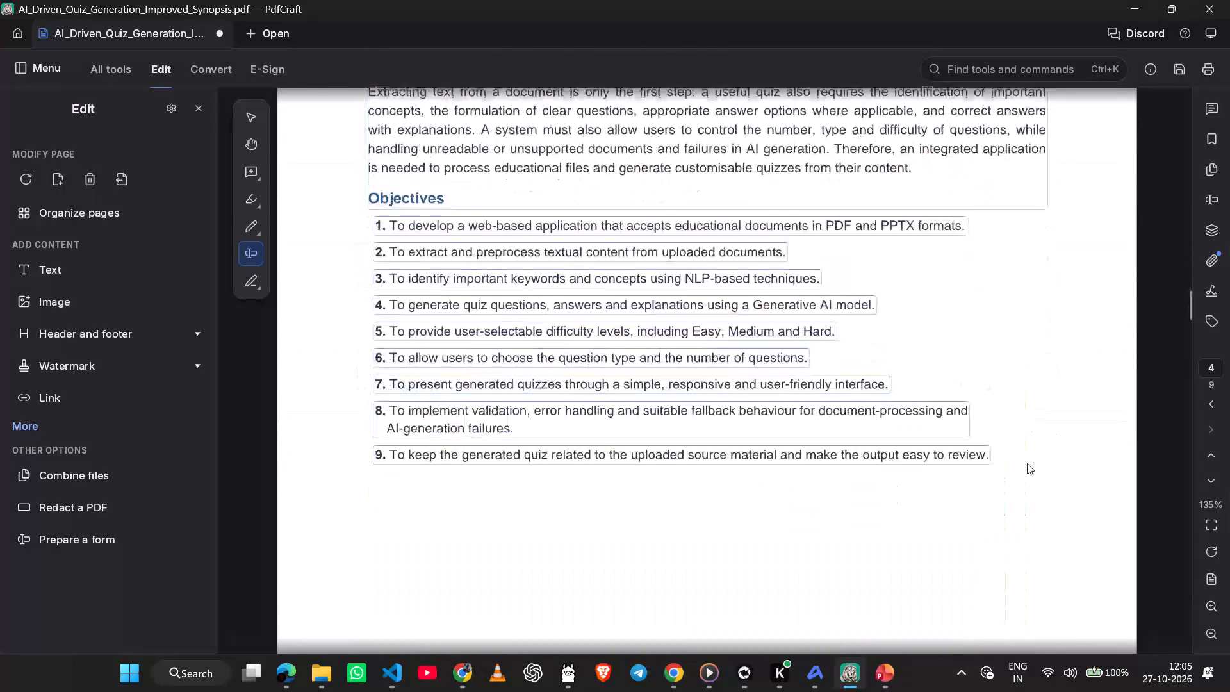
scroll(1027, 463, down, 1)
click(927, 531)
scroll(927, 531, up, 1)
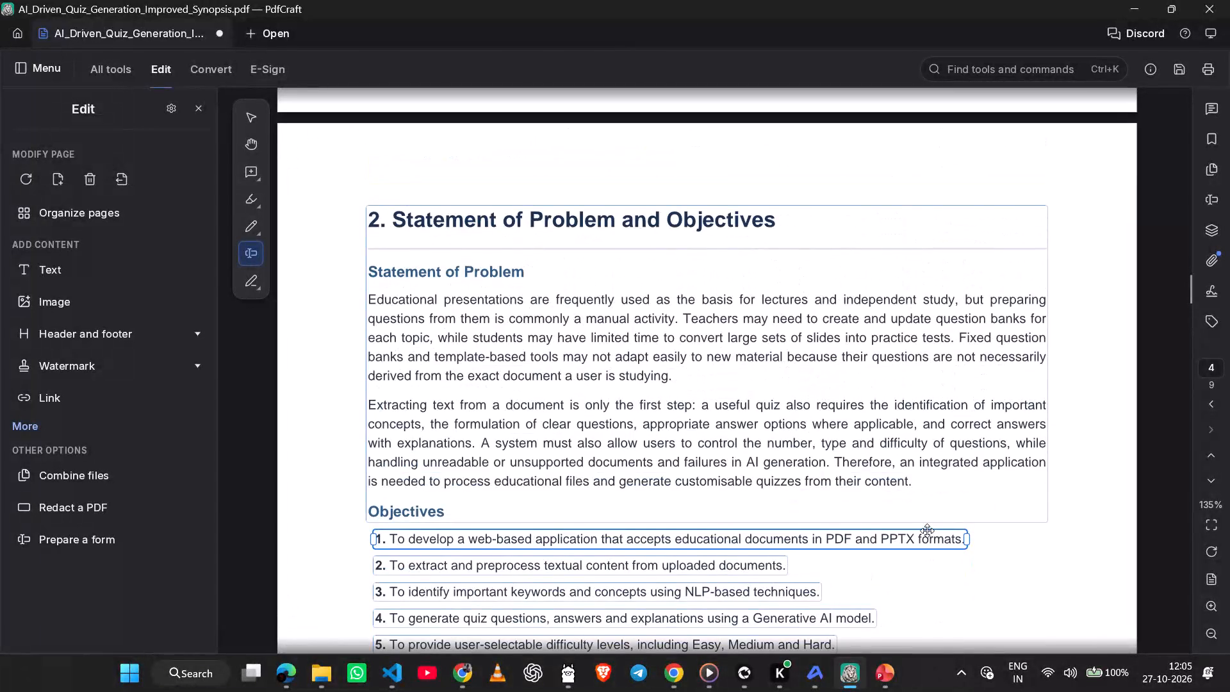
scroll(927, 531, up, 2)
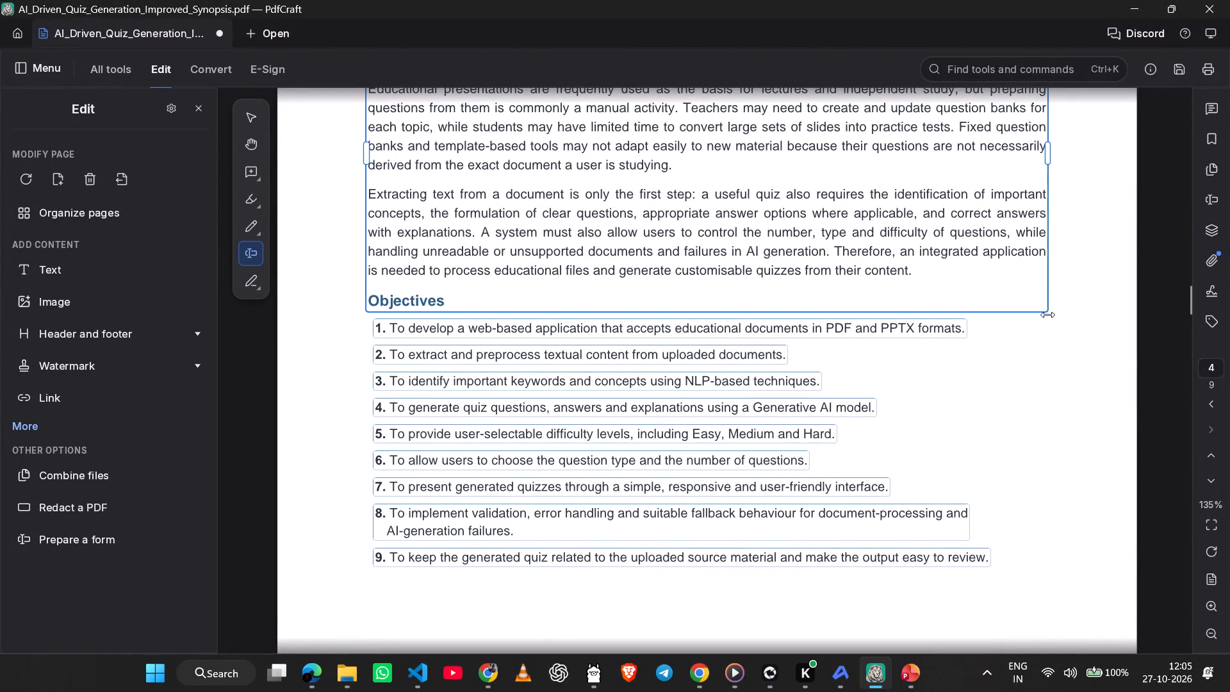
click(1047, 315)
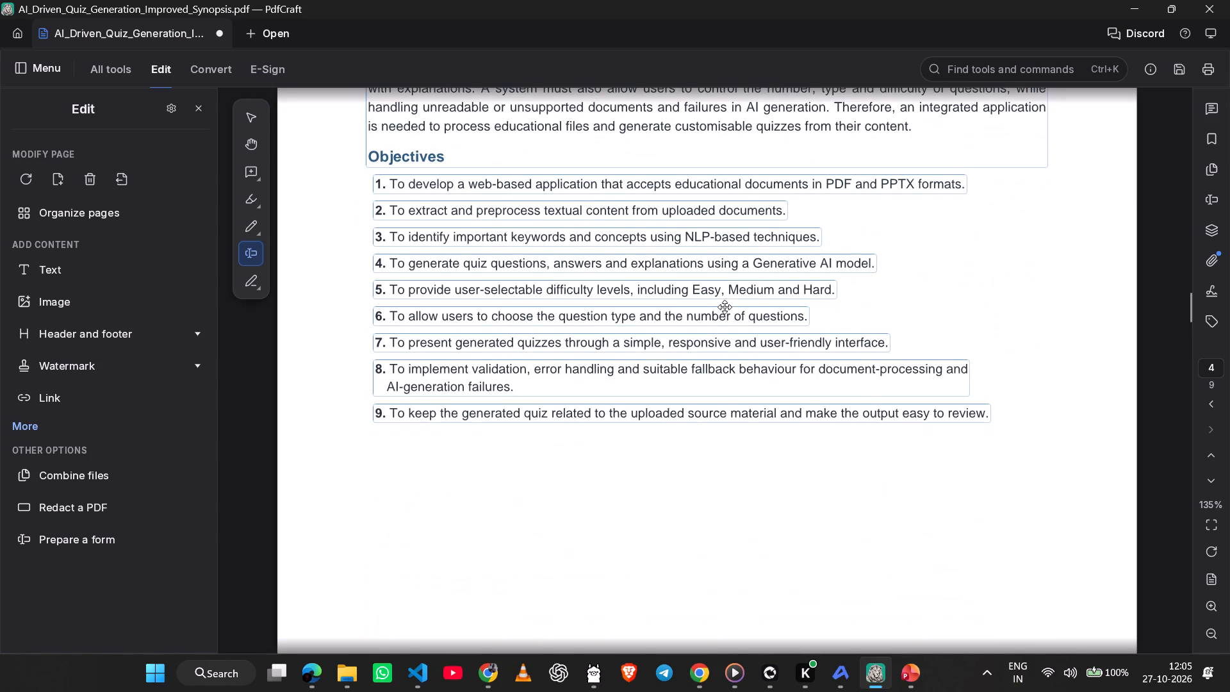
Move objectives 9, 8 and 7 on page 4 slightly down, one after another, keeping them in order.
drag(596, 411, 596, 415)
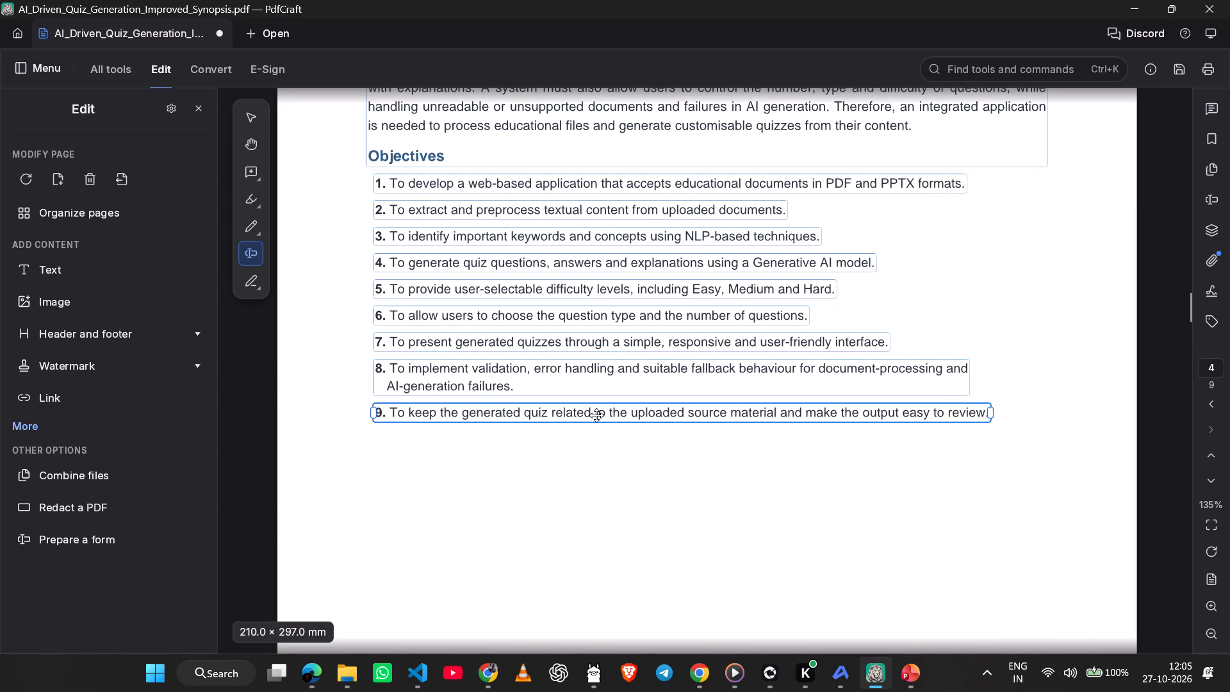
drag(596, 415, 595, 427)
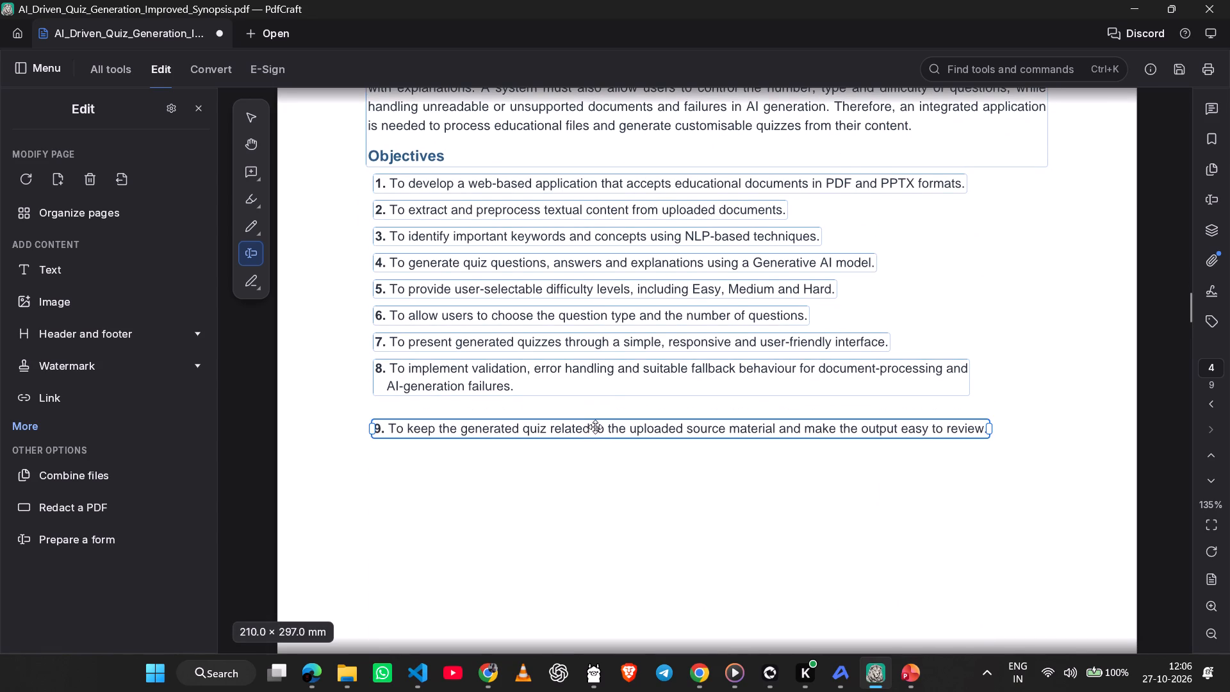
drag(610, 383, 608, 399)
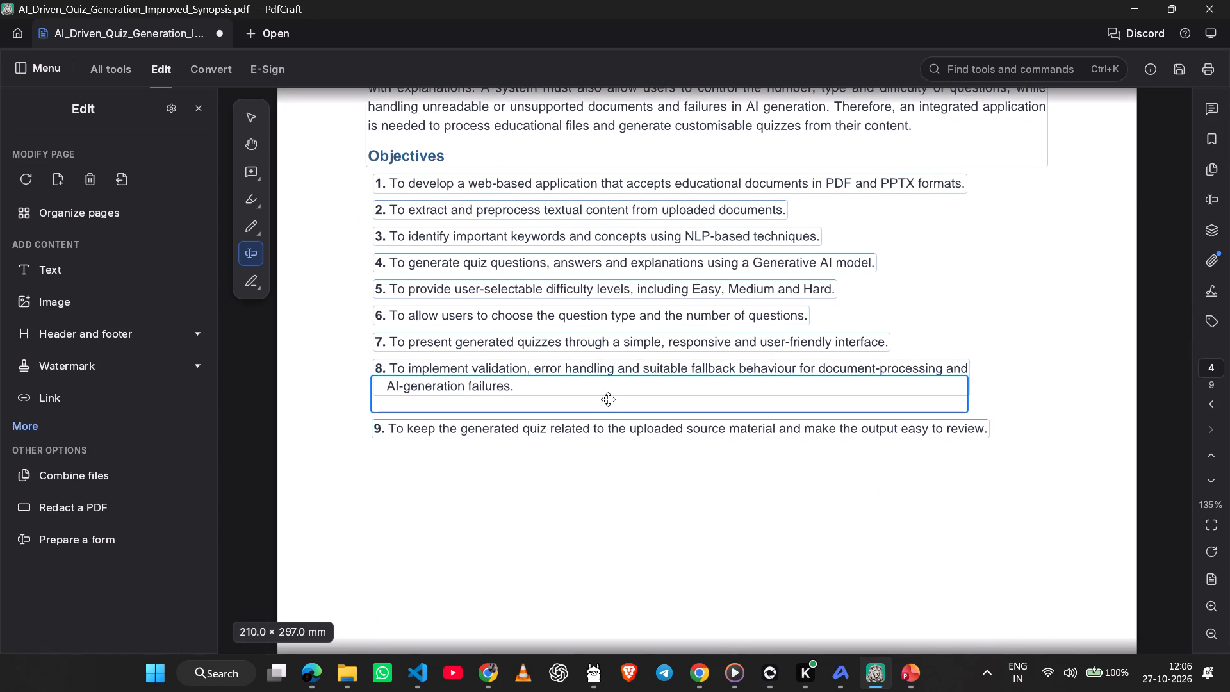
click(614, 352)
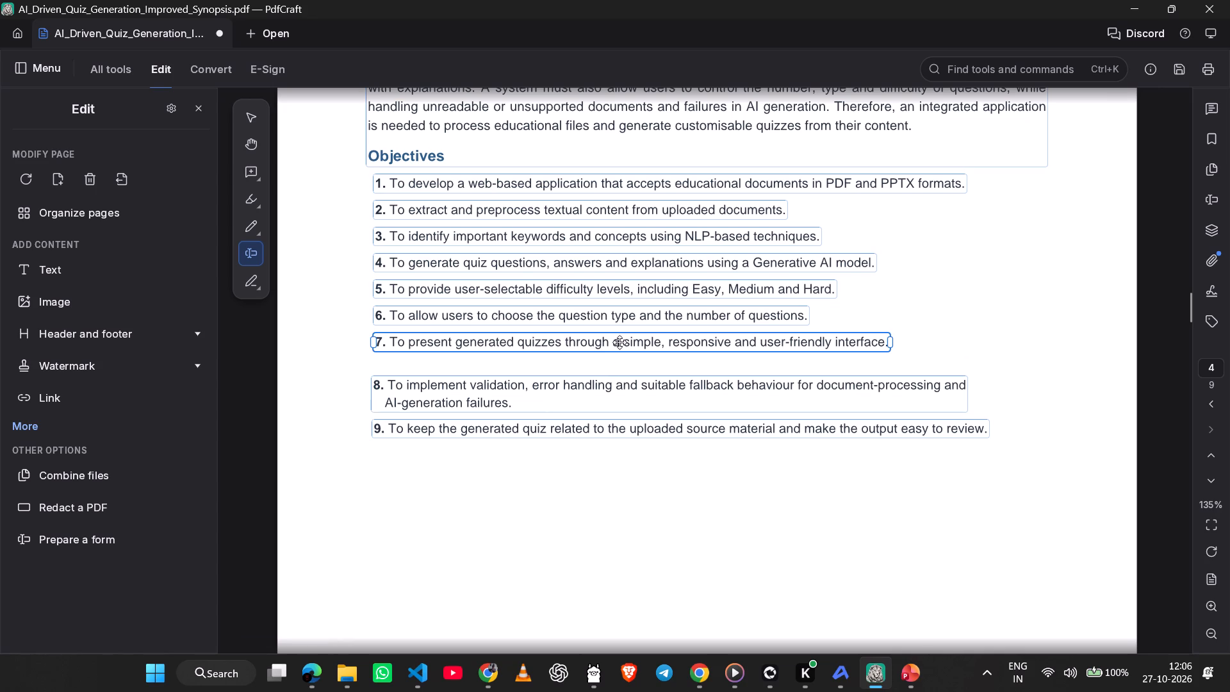
drag(618, 344, 618, 366)
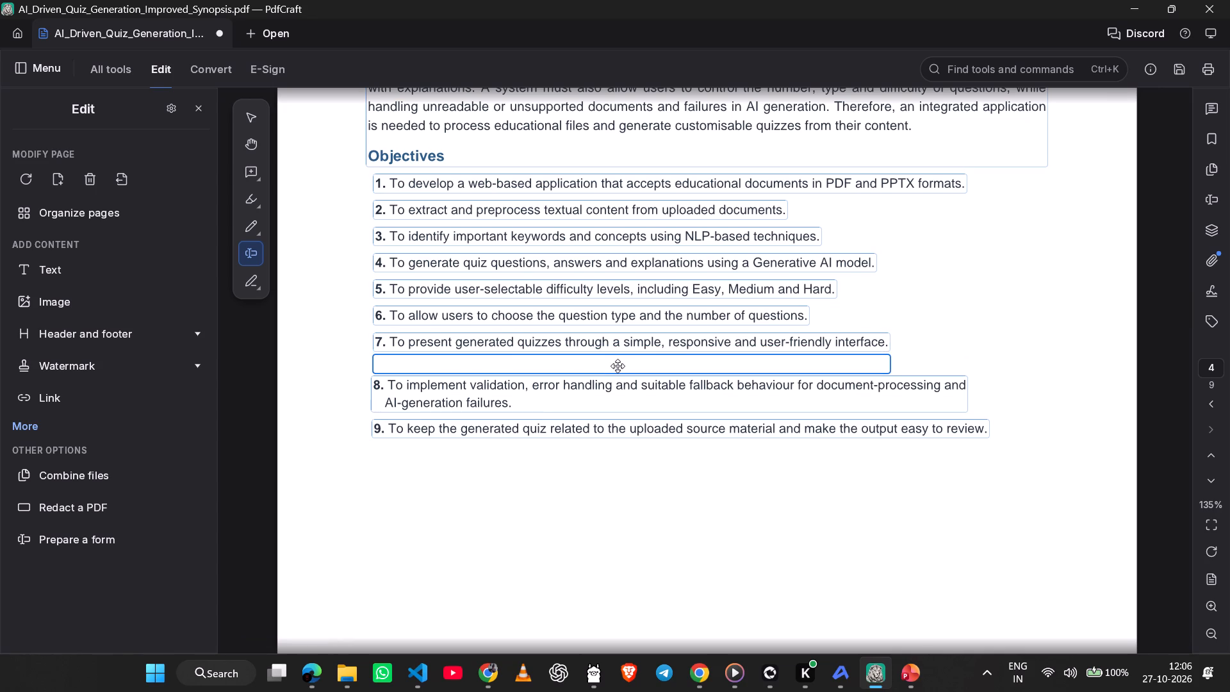
drag(618, 366, 617, 363)
click(612, 361)
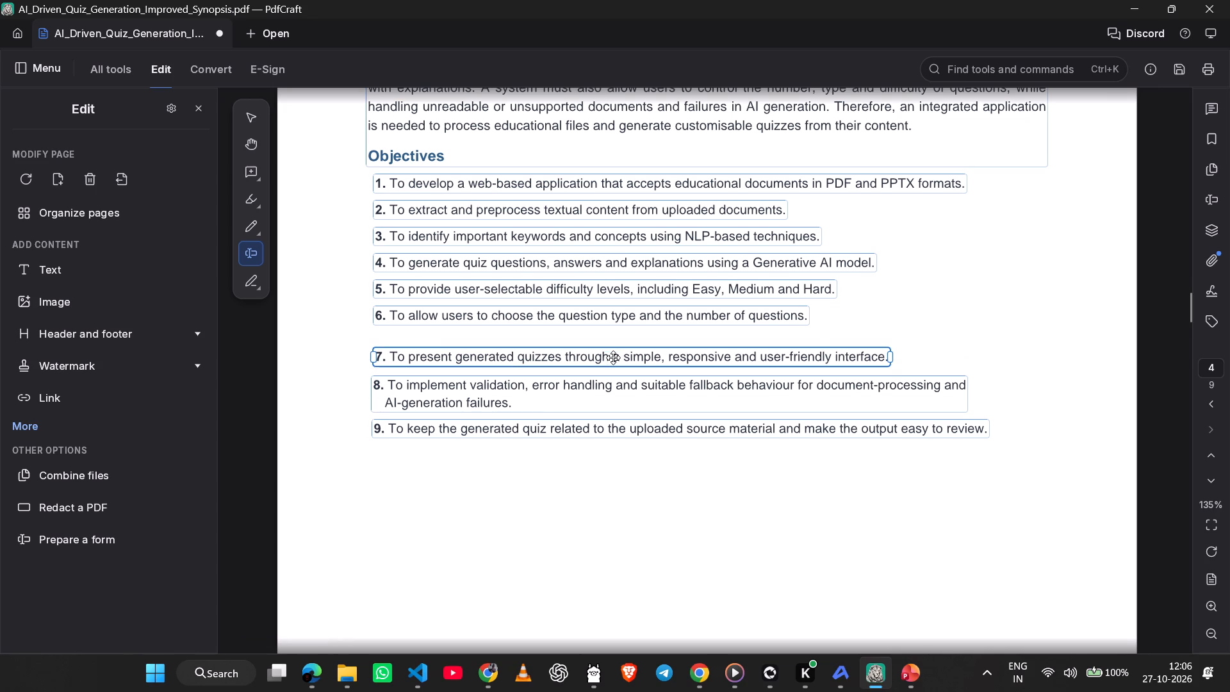
Move objectives 6 through 1 slightly down in turn, spacing them evenly between the Objectives heading and objective 7.
drag(614, 310, 614, 321)
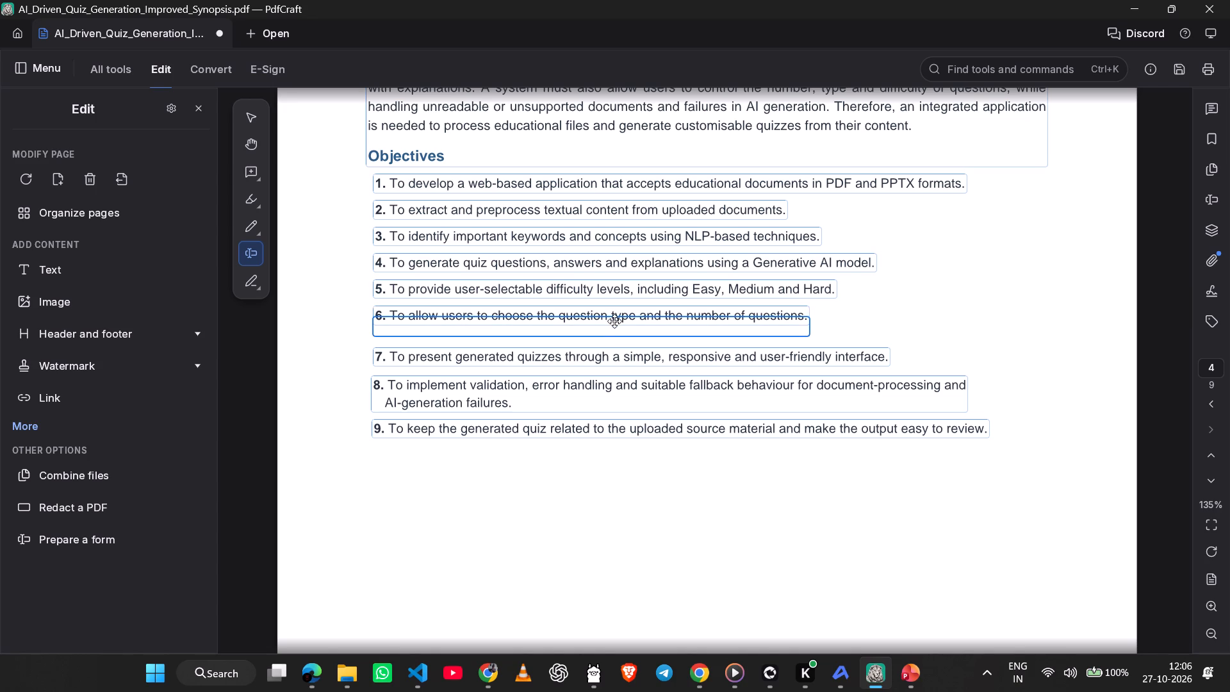
drag(614, 321, 614, 325)
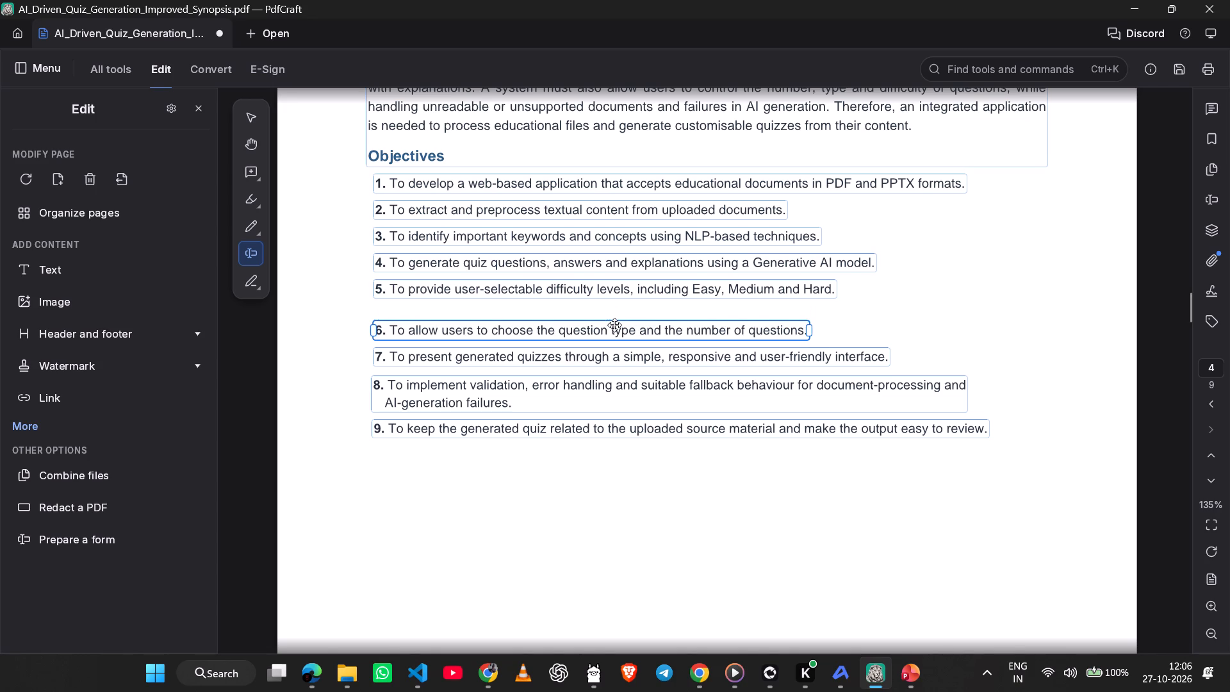
drag(614, 285, 612, 300)
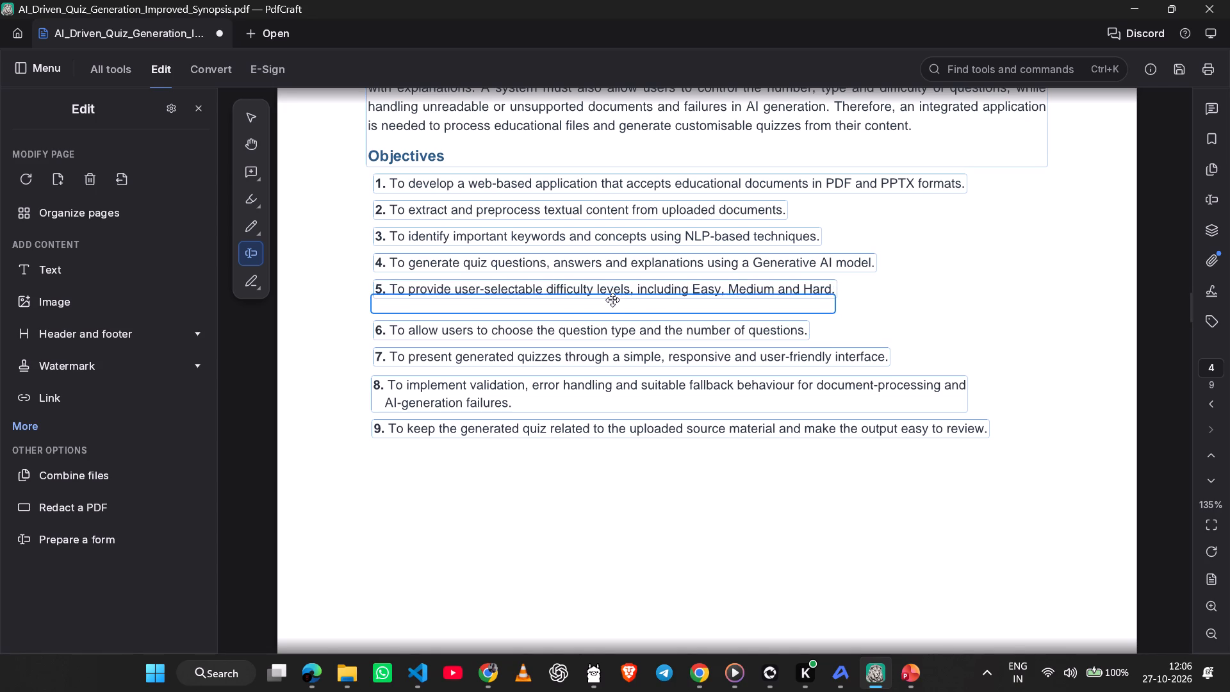
drag(612, 260, 611, 273)
drag(610, 236, 609, 249)
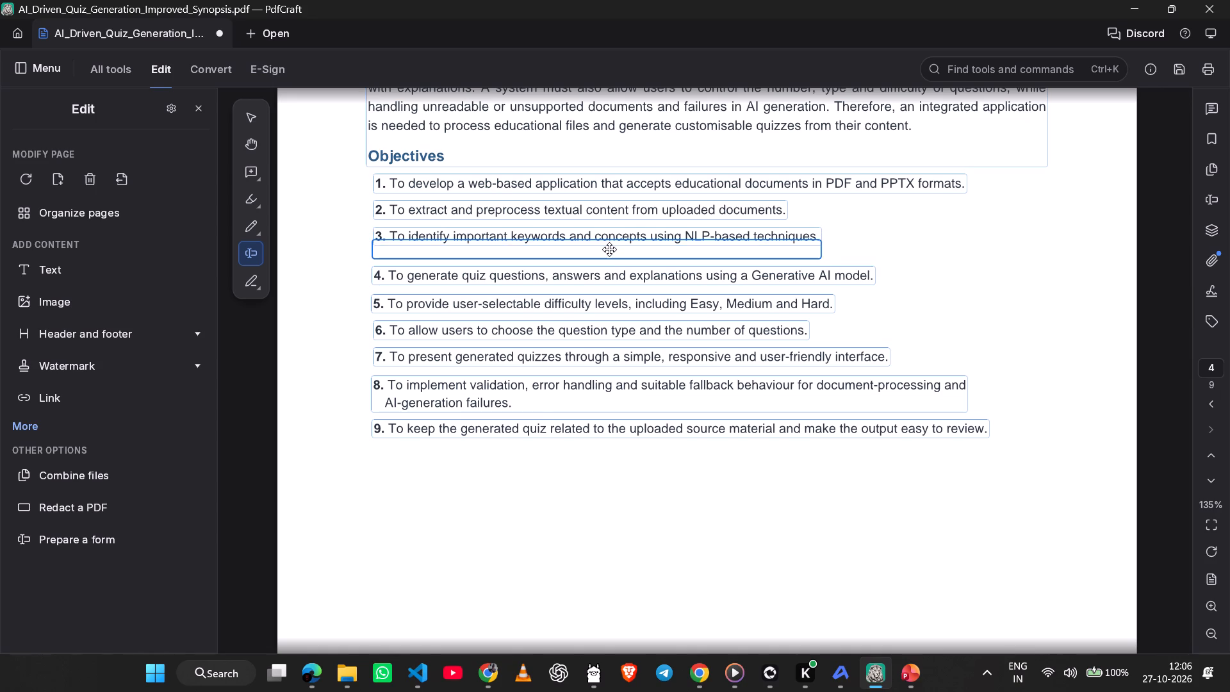
drag(609, 249, 609, 249)
drag(612, 210, 611, 220)
click(614, 182)
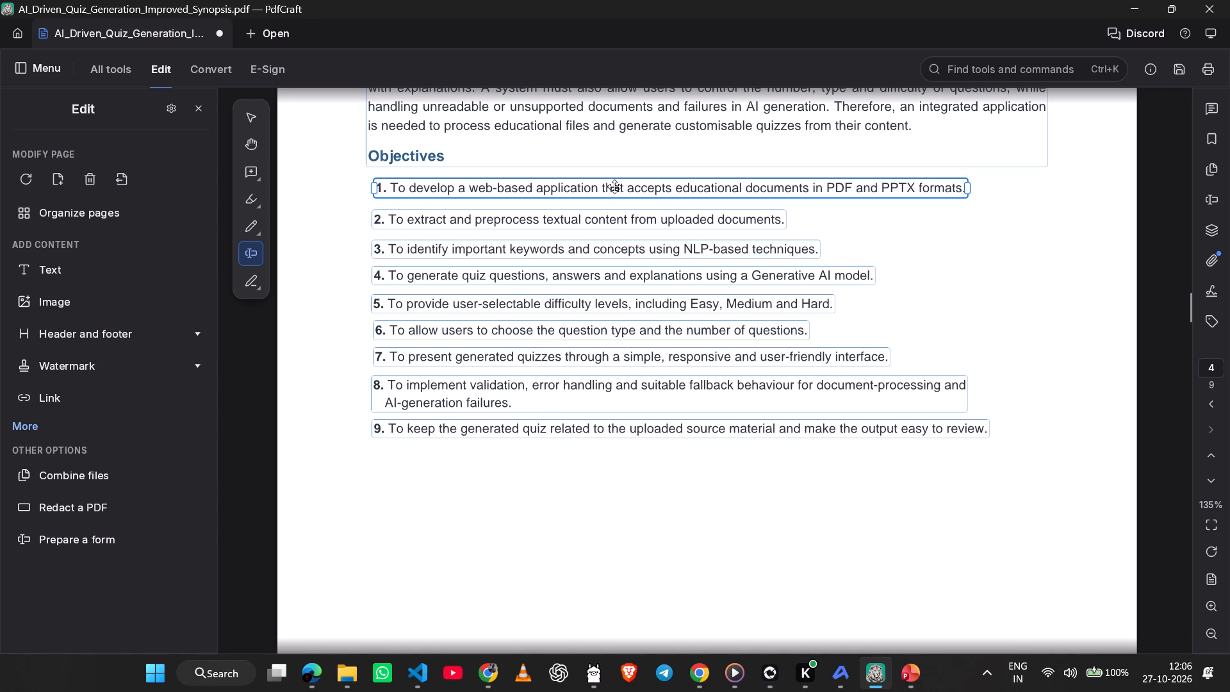
Review the remaining pages of the synopsis from the objectives on page 4 through page 9, ending back at the cover page.
click(634, 189)
click(593, 501)
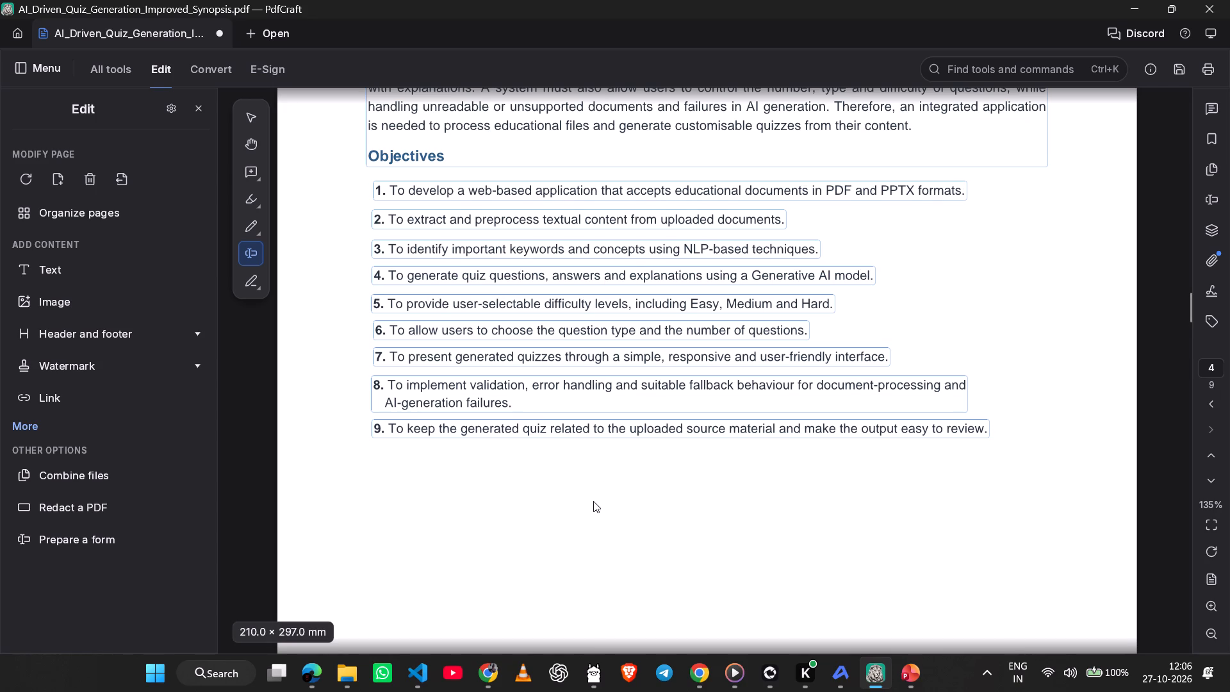
scroll(593, 501, down, 1)
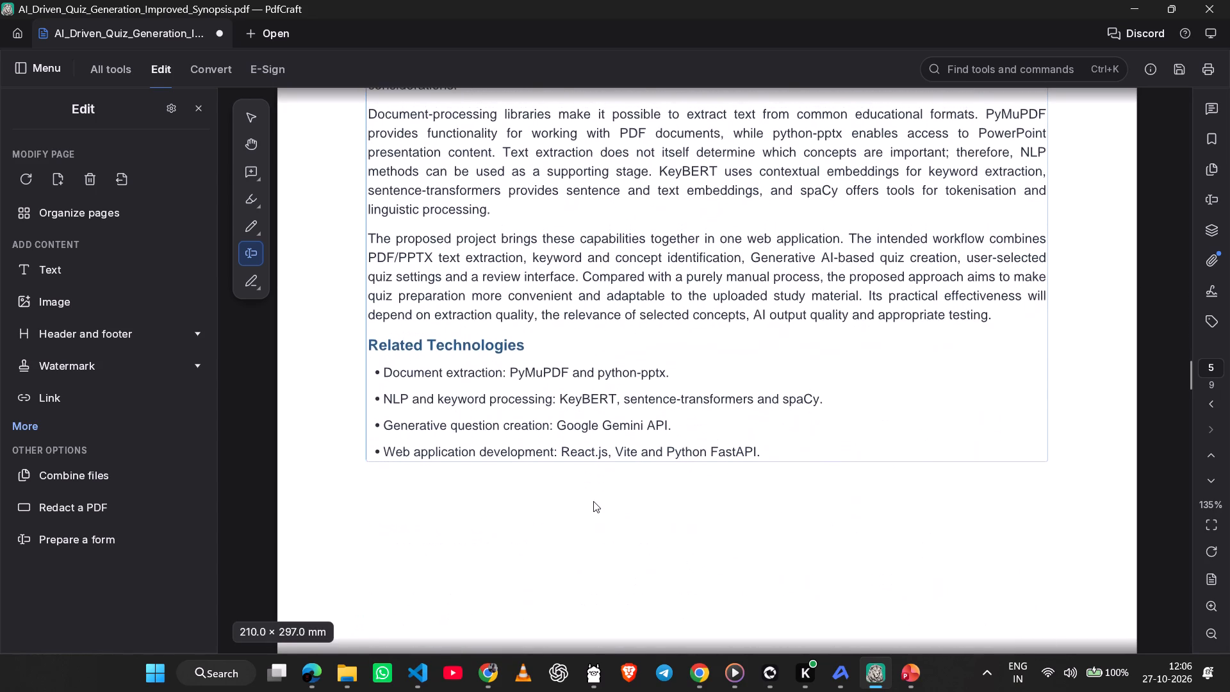
scroll(593, 501, up, 1)
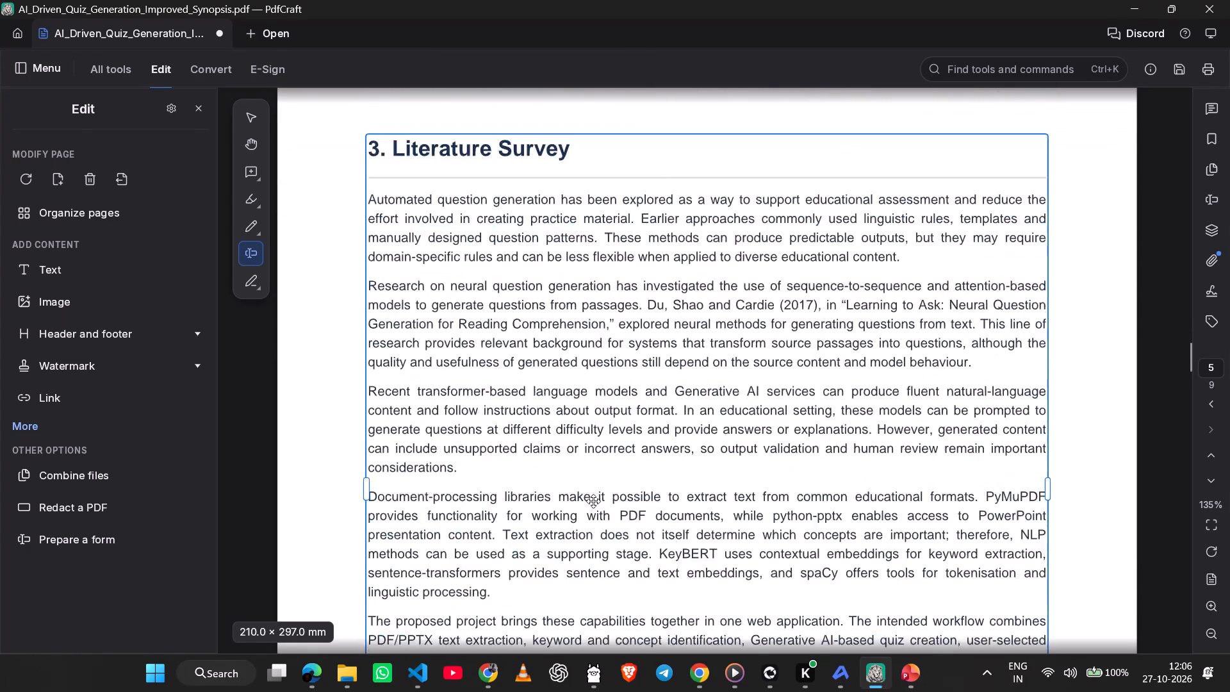
scroll(593, 501, down, 1)
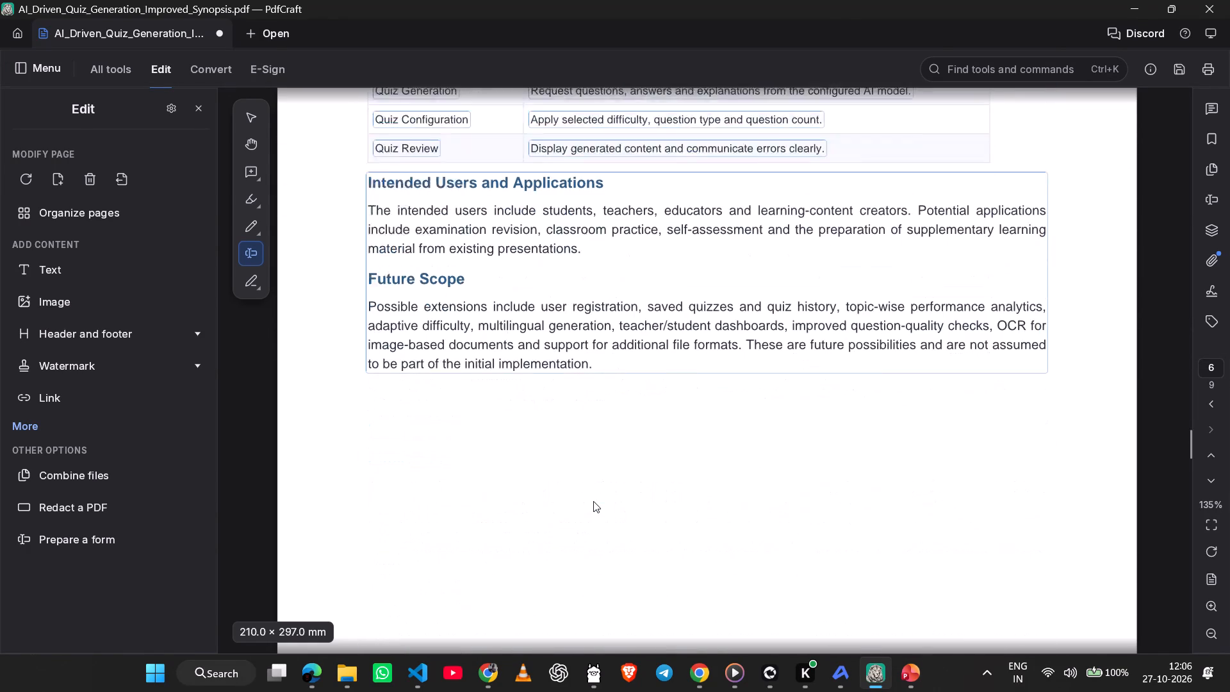
scroll(593, 501, down, 1)
click(593, 501)
scroll(593, 501, down, 1)
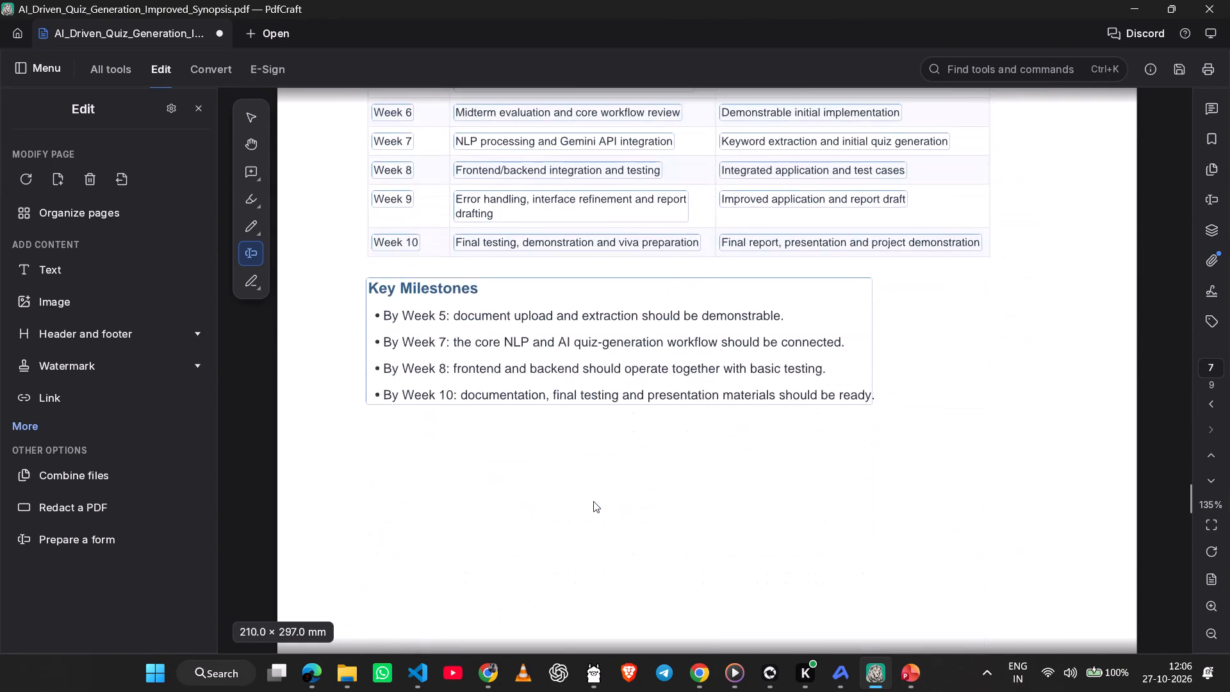
scroll(593, 501, down, 3)
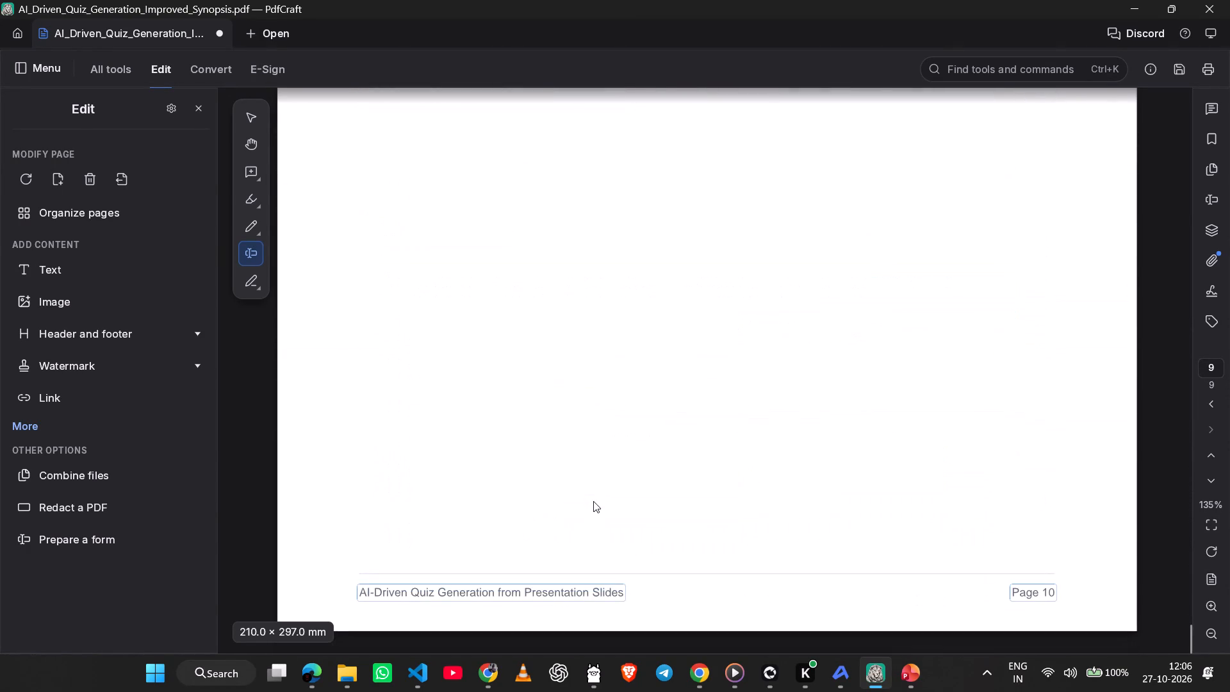
scroll(593, 501, up, 15)
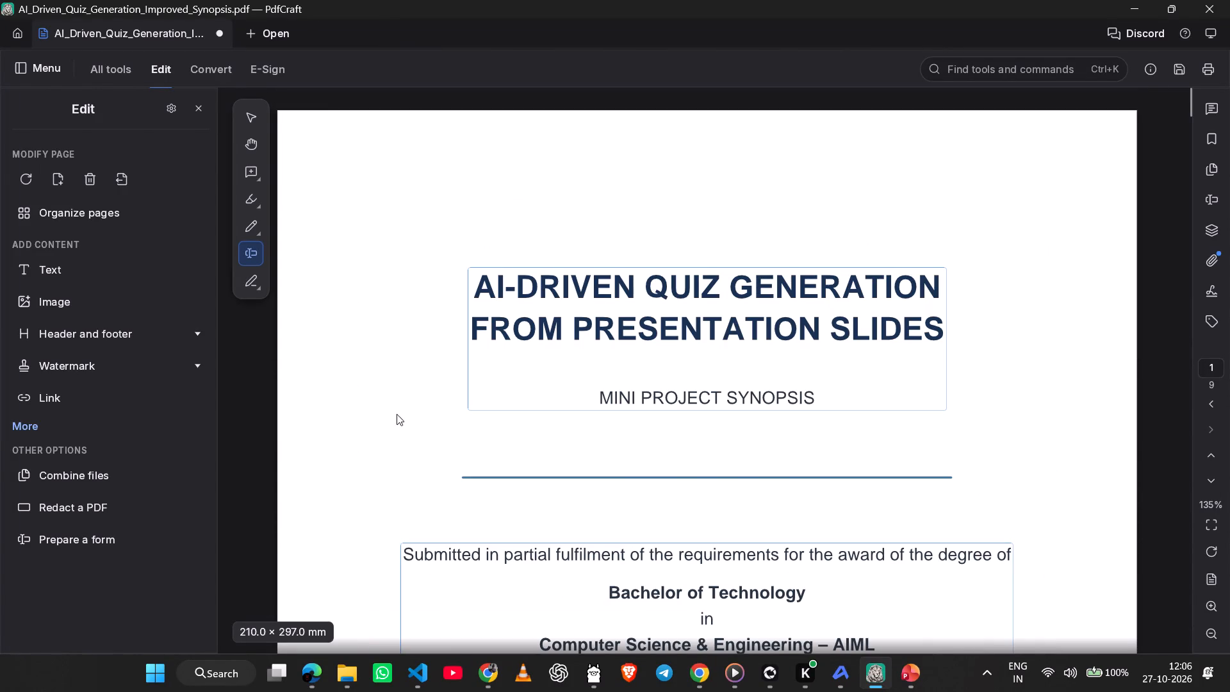
scroll(393, 397, up, 1)
Start a file combination and add the PDF "synposis ai quiz" from the Downloads folder.
click(130, 470)
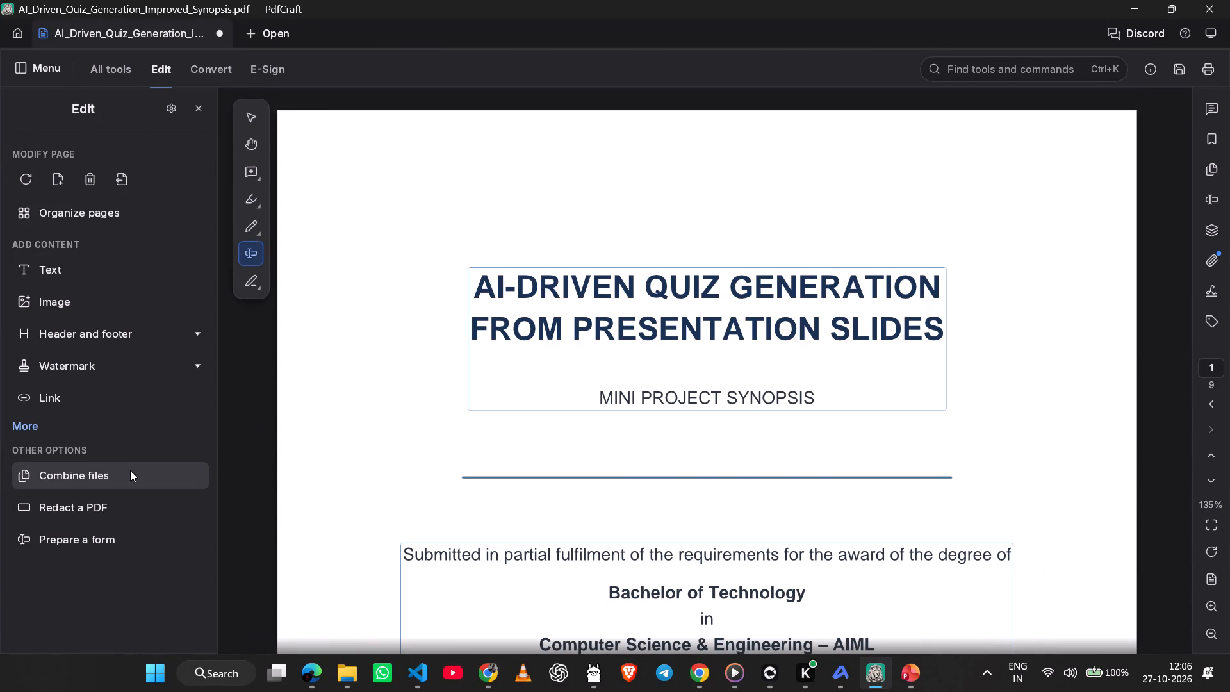
click(186, 177)
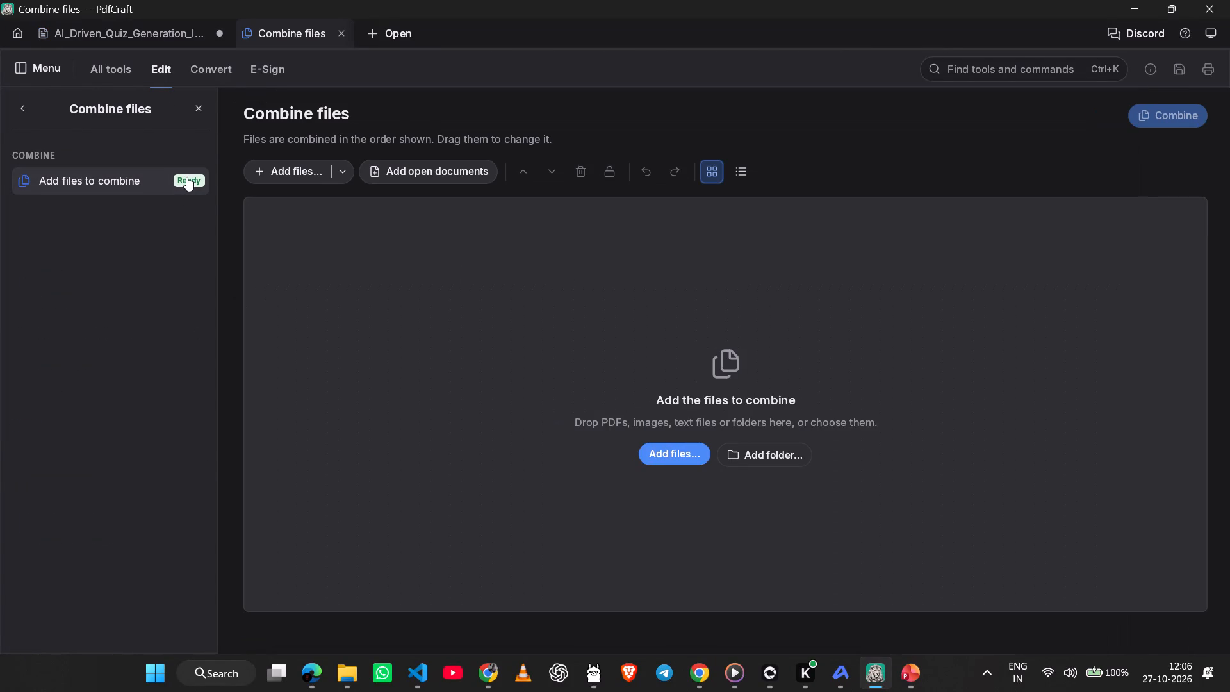
click(667, 455)
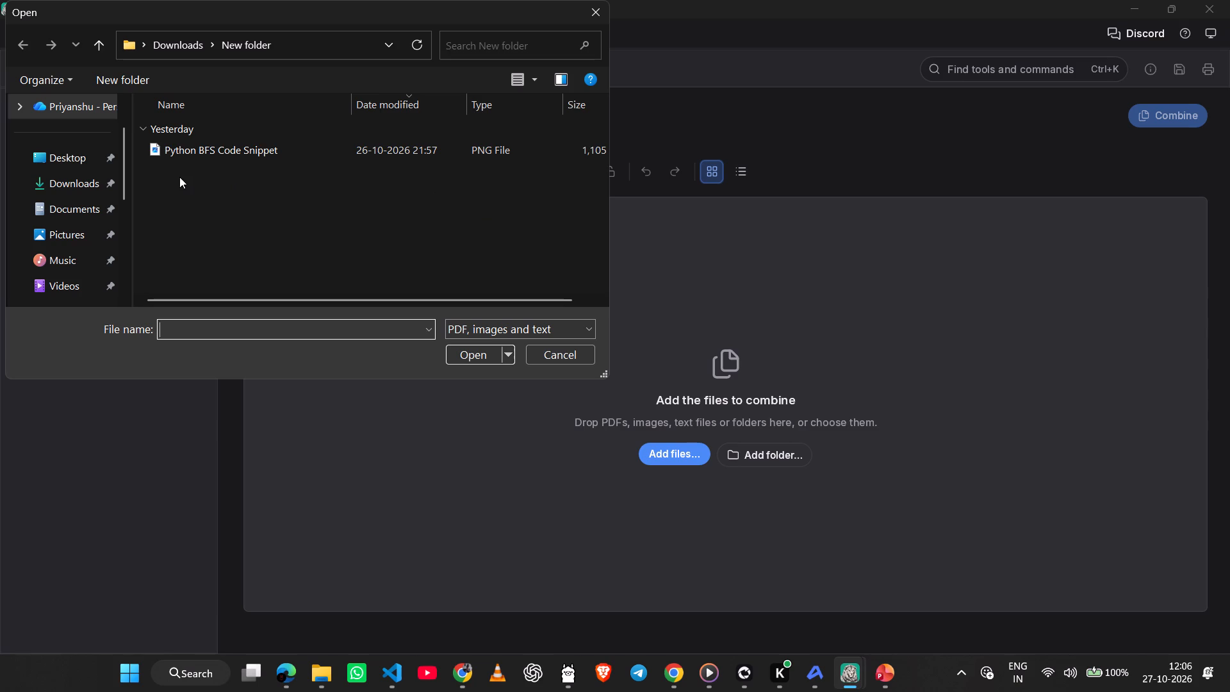
click(69, 174)
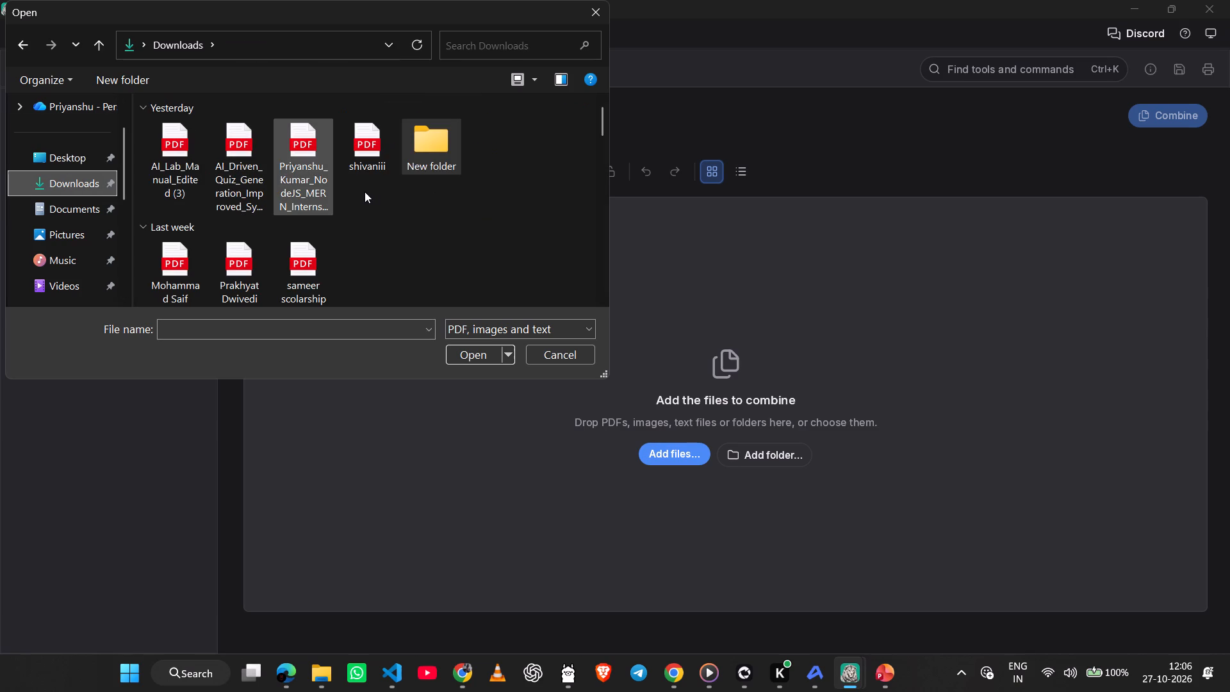
scroll(365, 192, down, 1)
scroll(468, 211, down, 1)
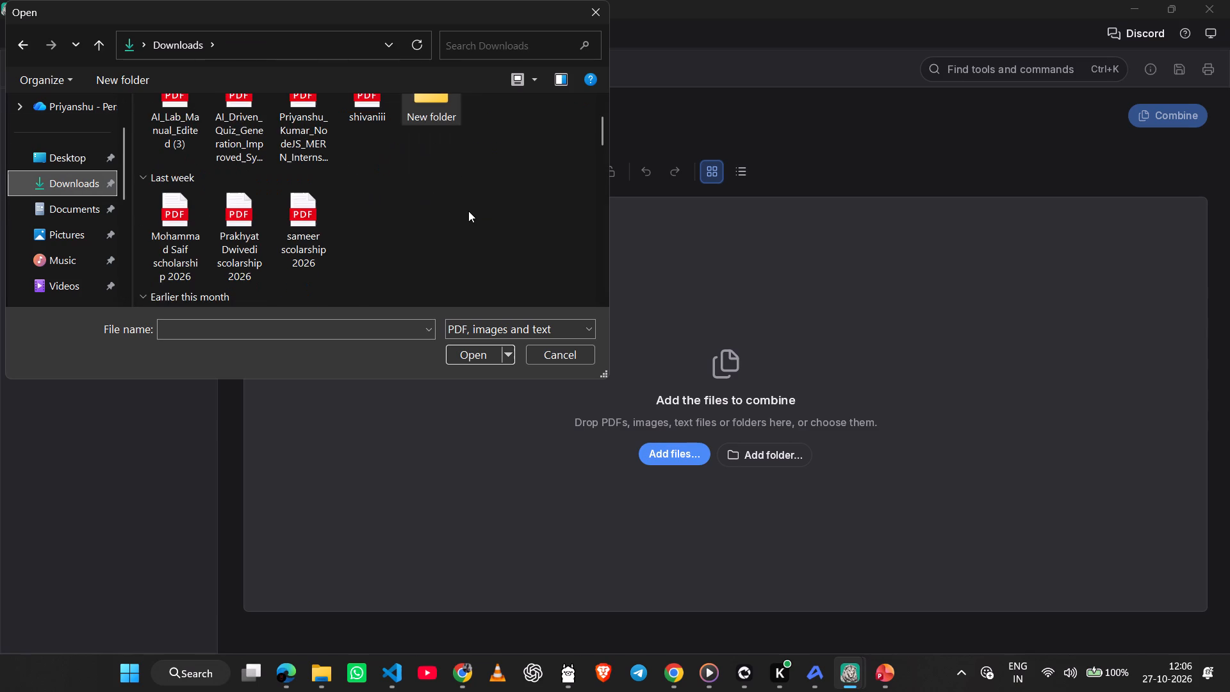
scroll(468, 211, down, 3)
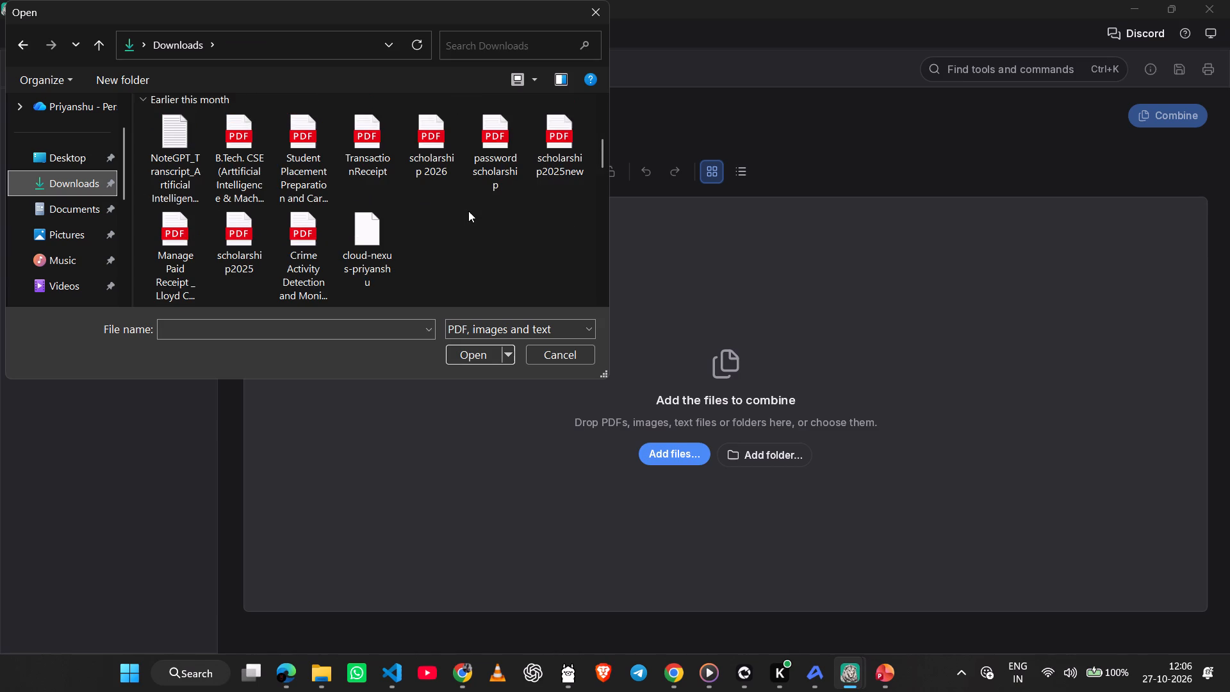
scroll(468, 211, down, 1)
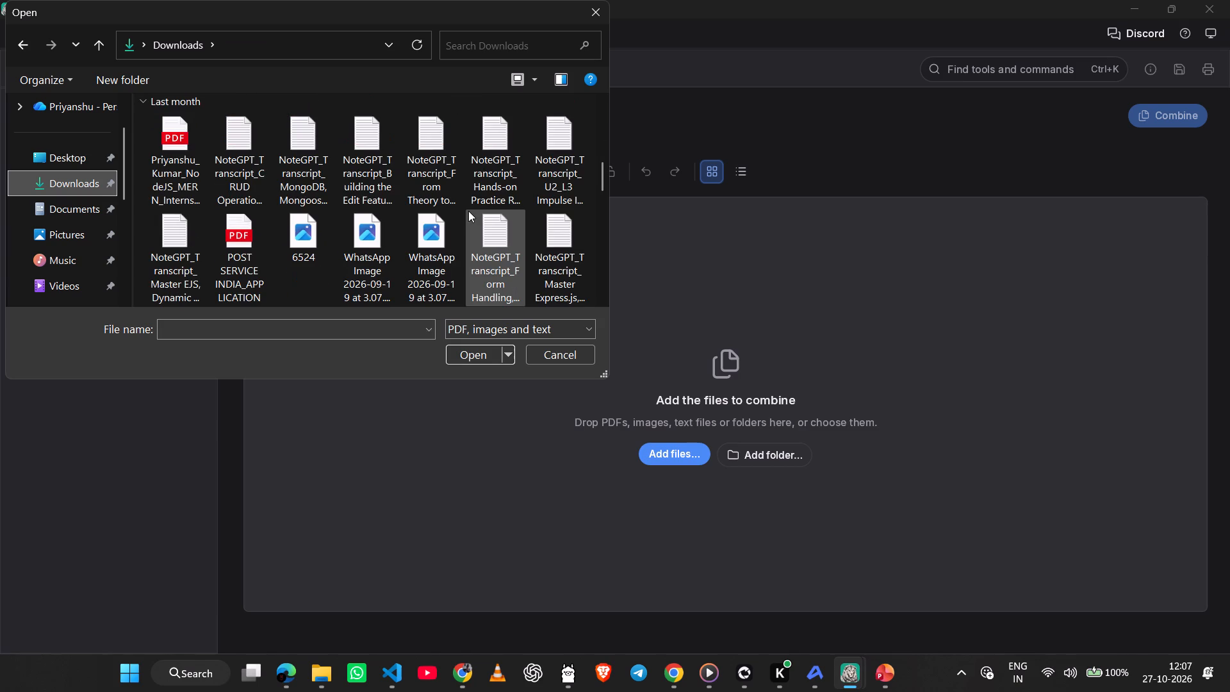
scroll(468, 211, down, 2)
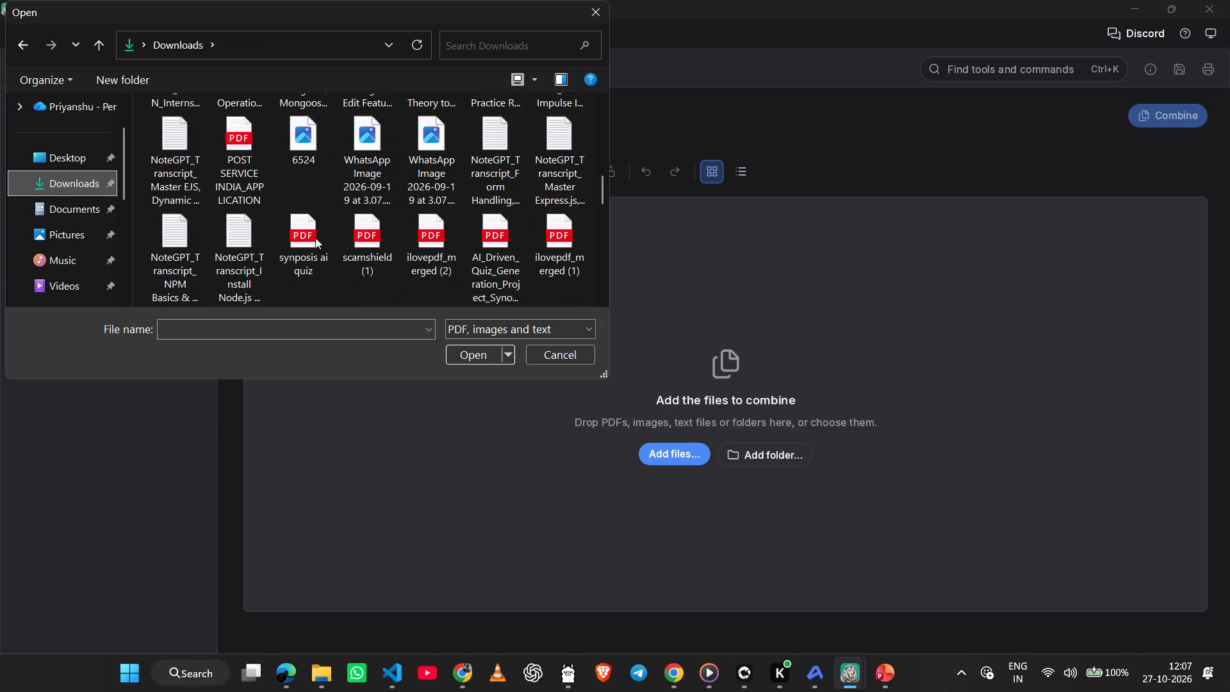
click(306, 238)
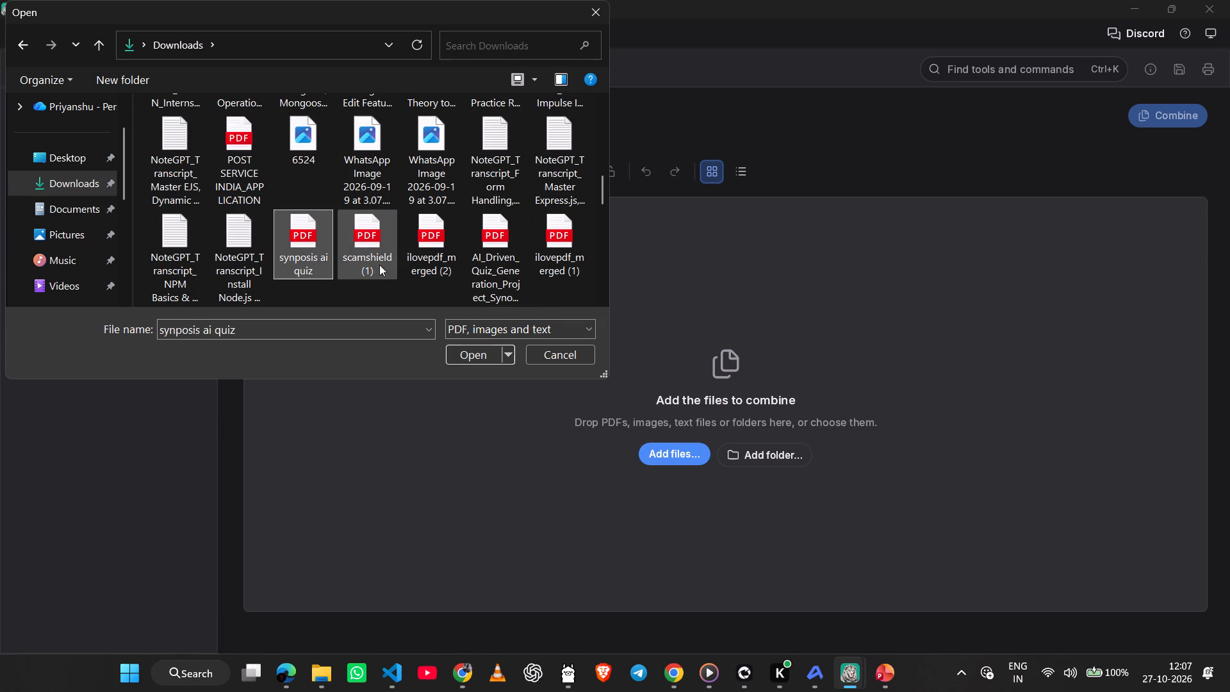
click(470, 352)
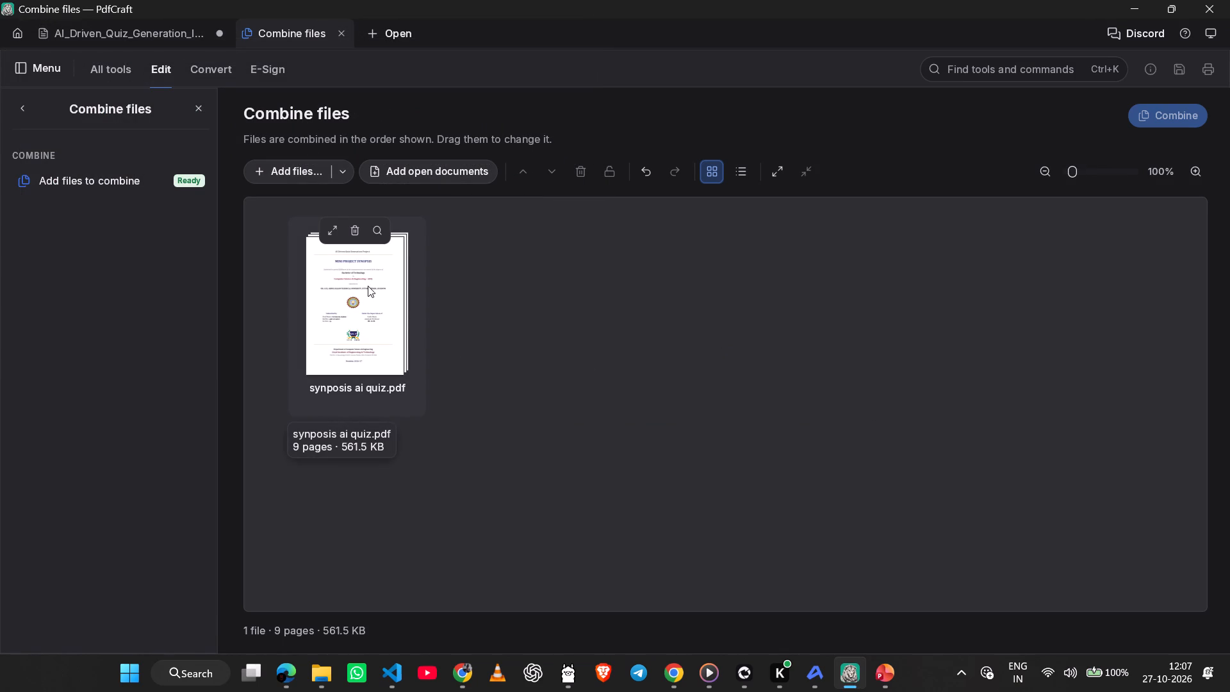
Expand synposis ai quiz.pdf into individual pages and remove pages 3 through 9, keeping only pages 1 and 2.
click(365, 286)
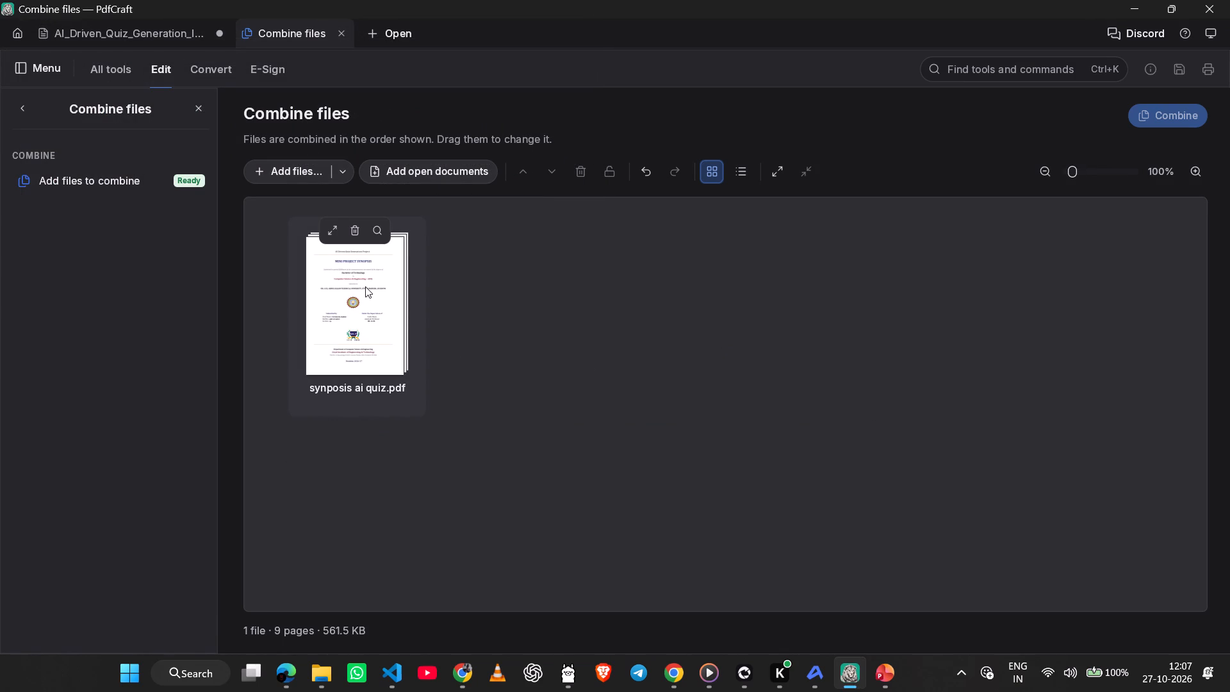
double_click(365, 286)
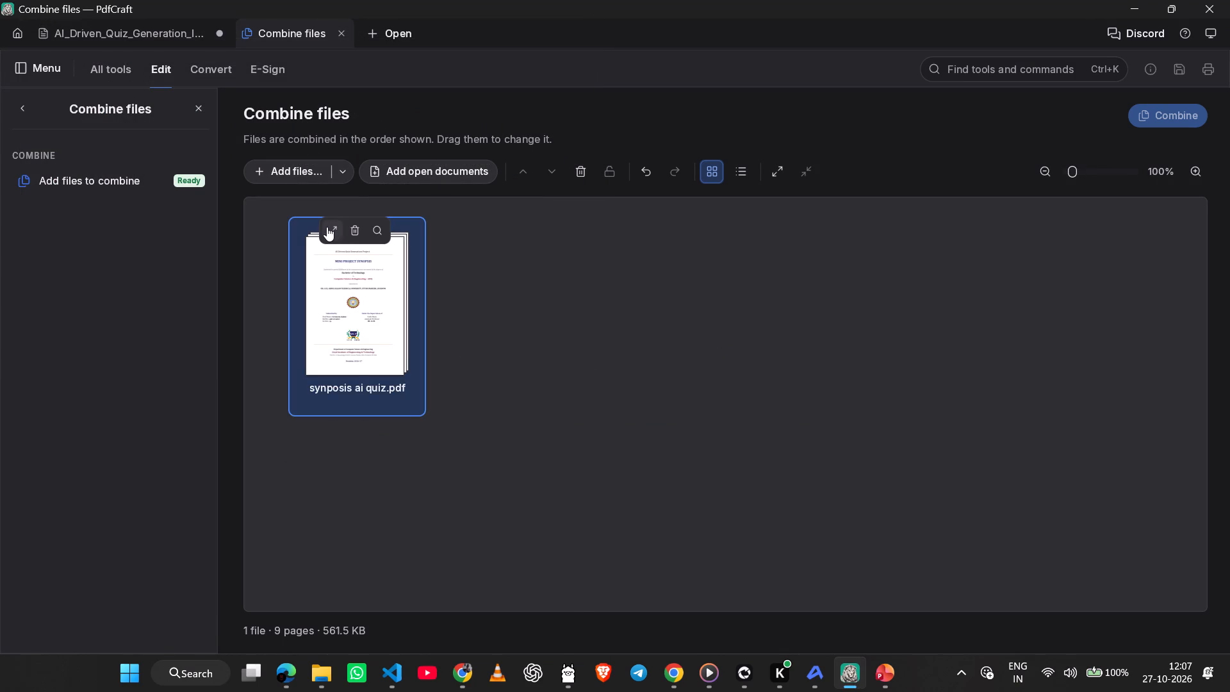
click(327, 227)
click(459, 295)
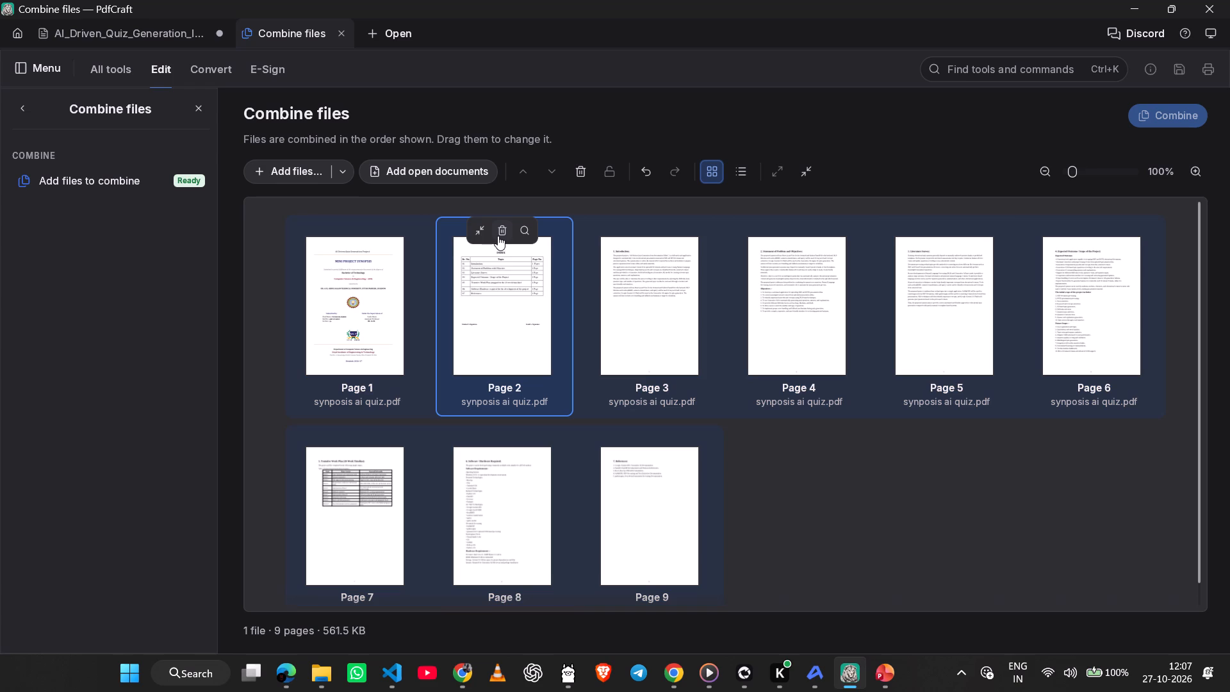
click(615, 323)
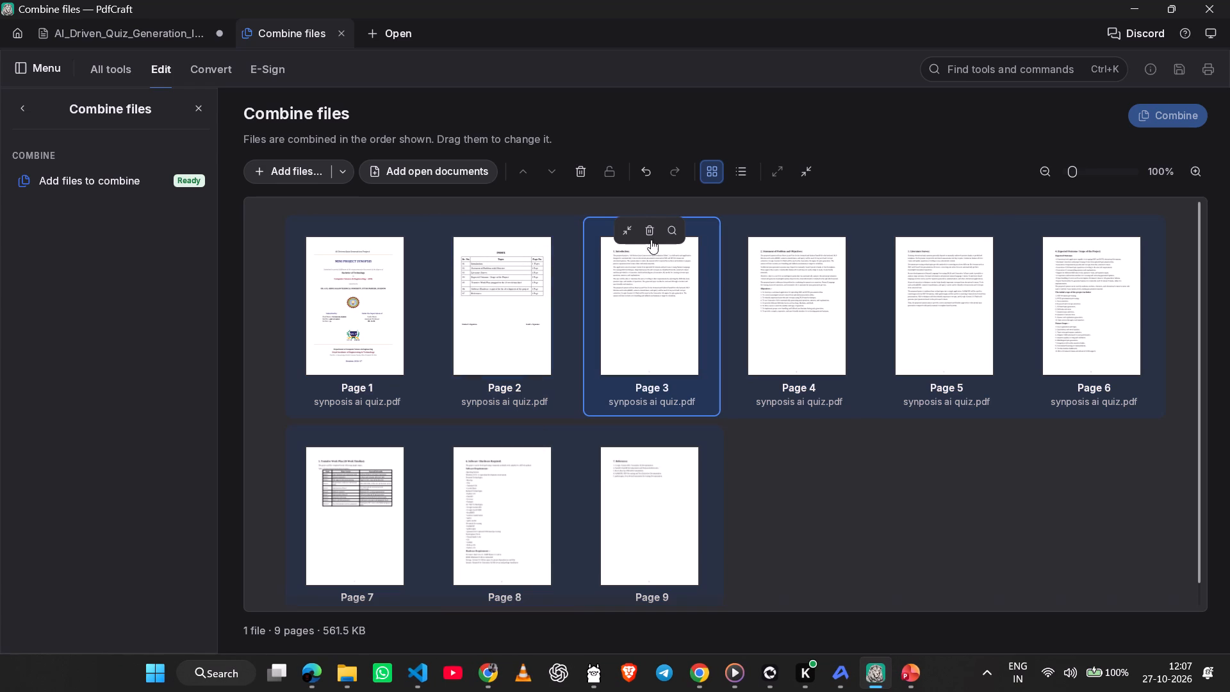
click(653, 231)
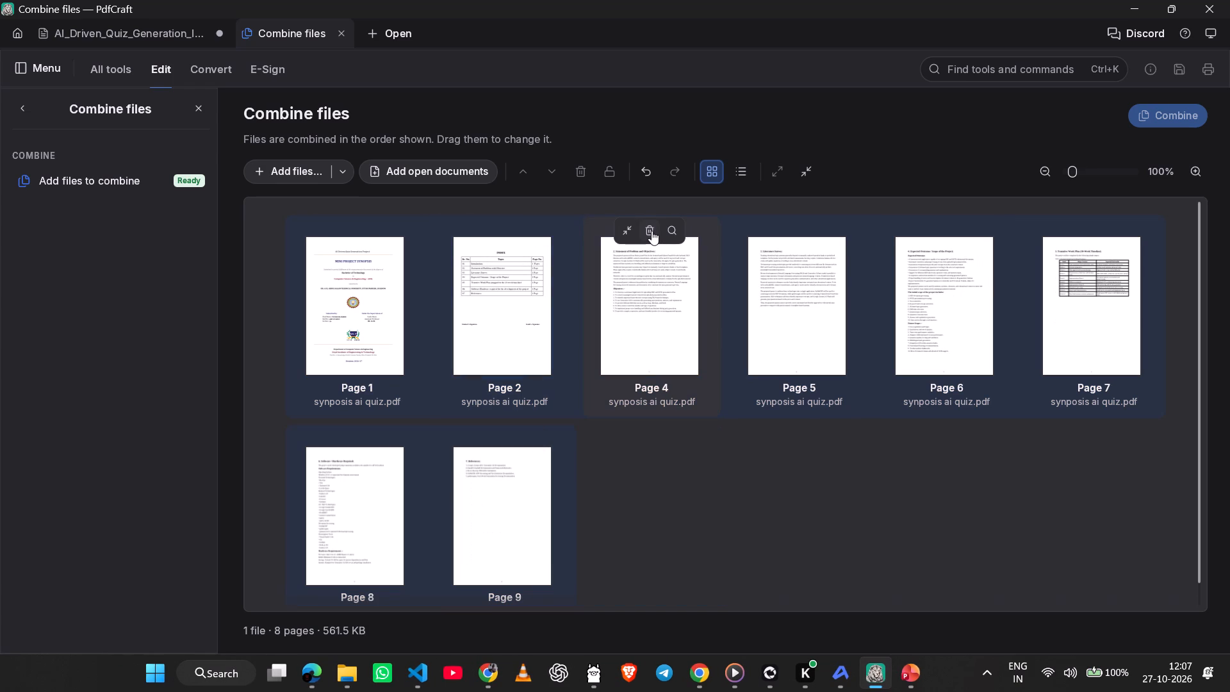
click(652, 231)
click(652, 231)
click(652, 231)
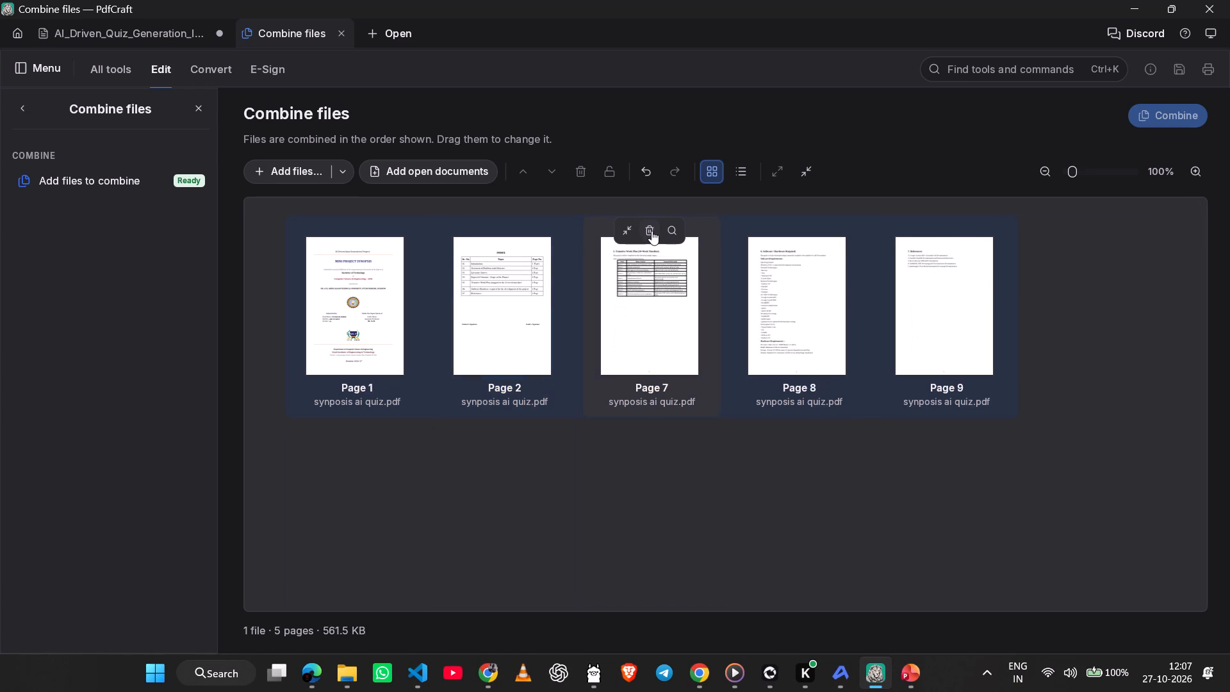
click(652, 231)
click(652, 231)
click(652, 231)
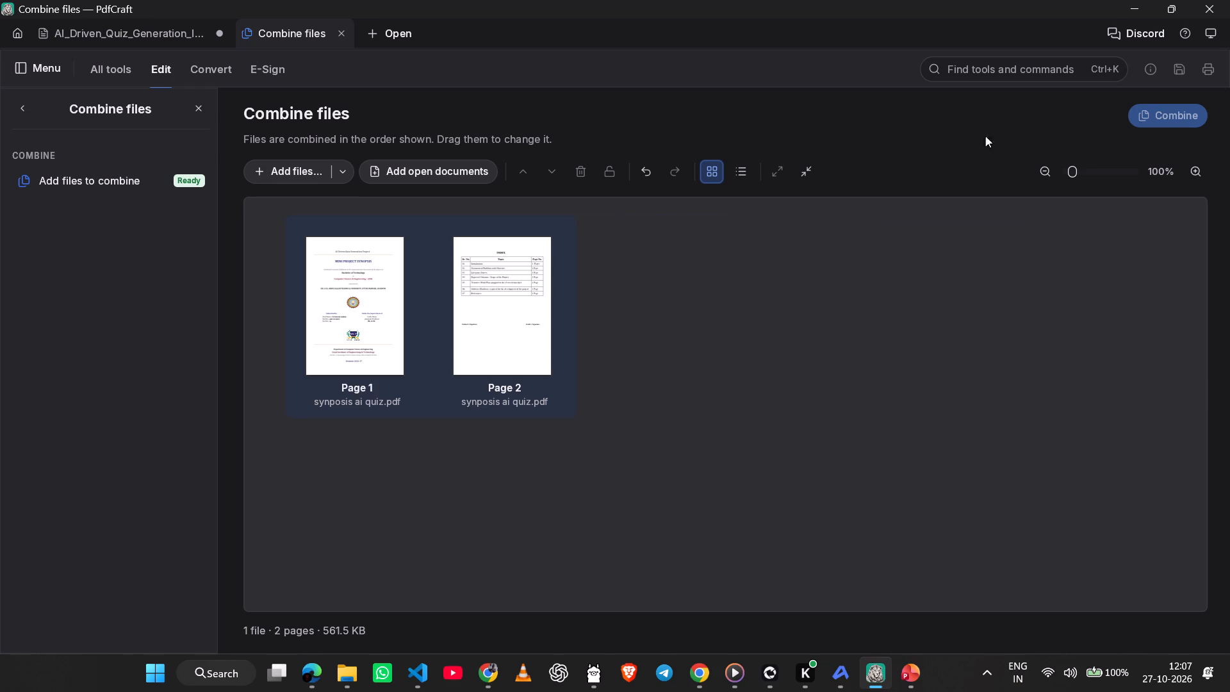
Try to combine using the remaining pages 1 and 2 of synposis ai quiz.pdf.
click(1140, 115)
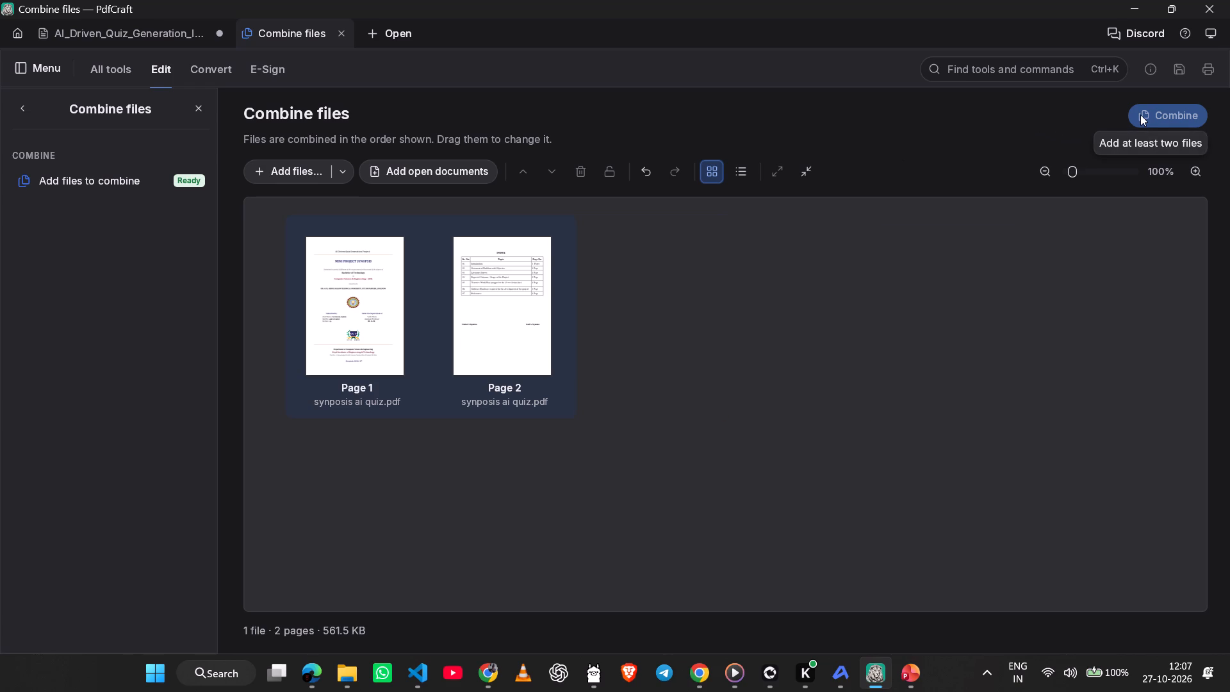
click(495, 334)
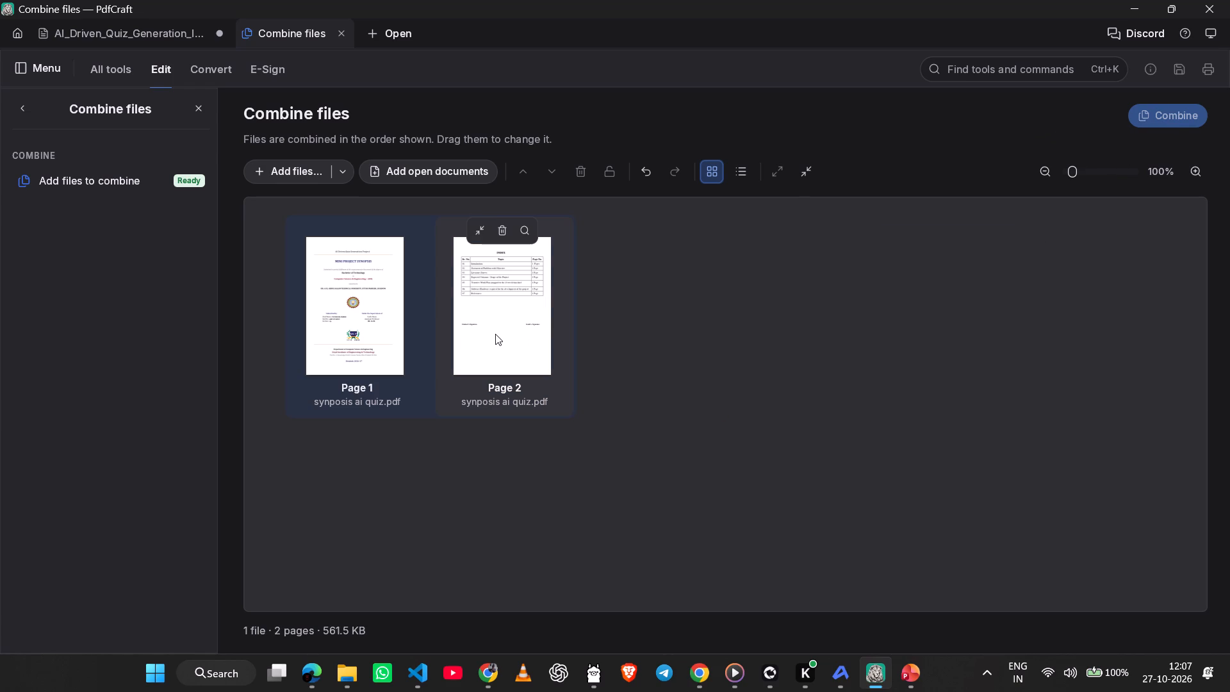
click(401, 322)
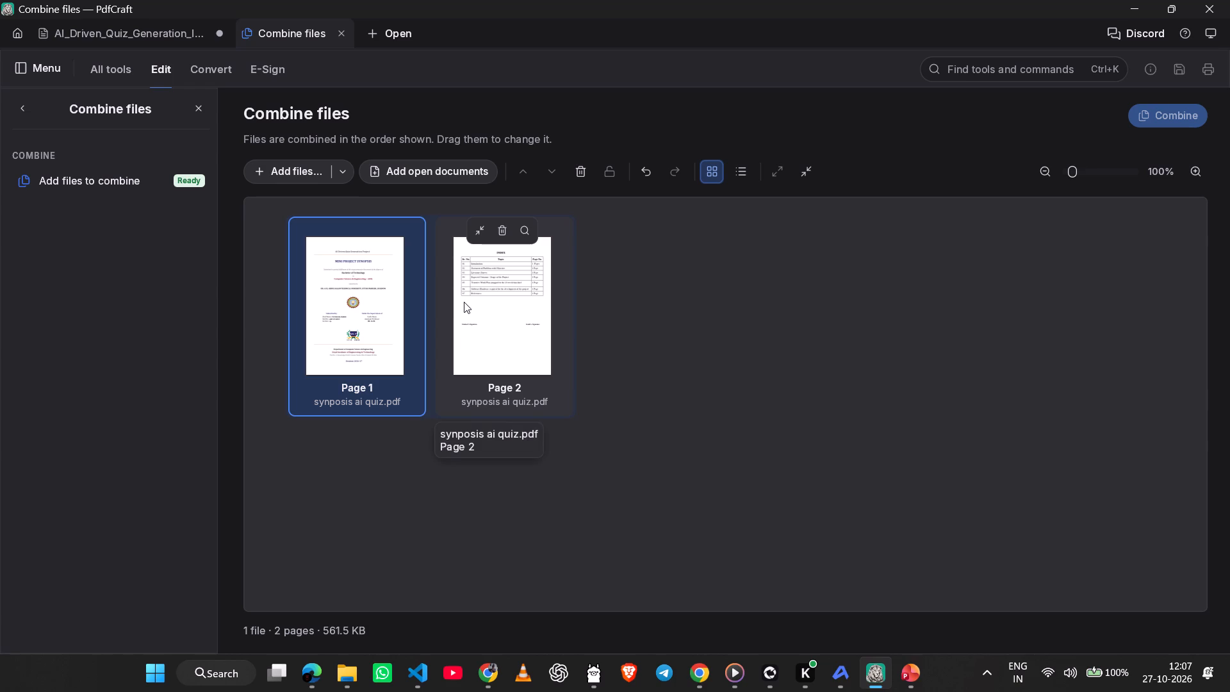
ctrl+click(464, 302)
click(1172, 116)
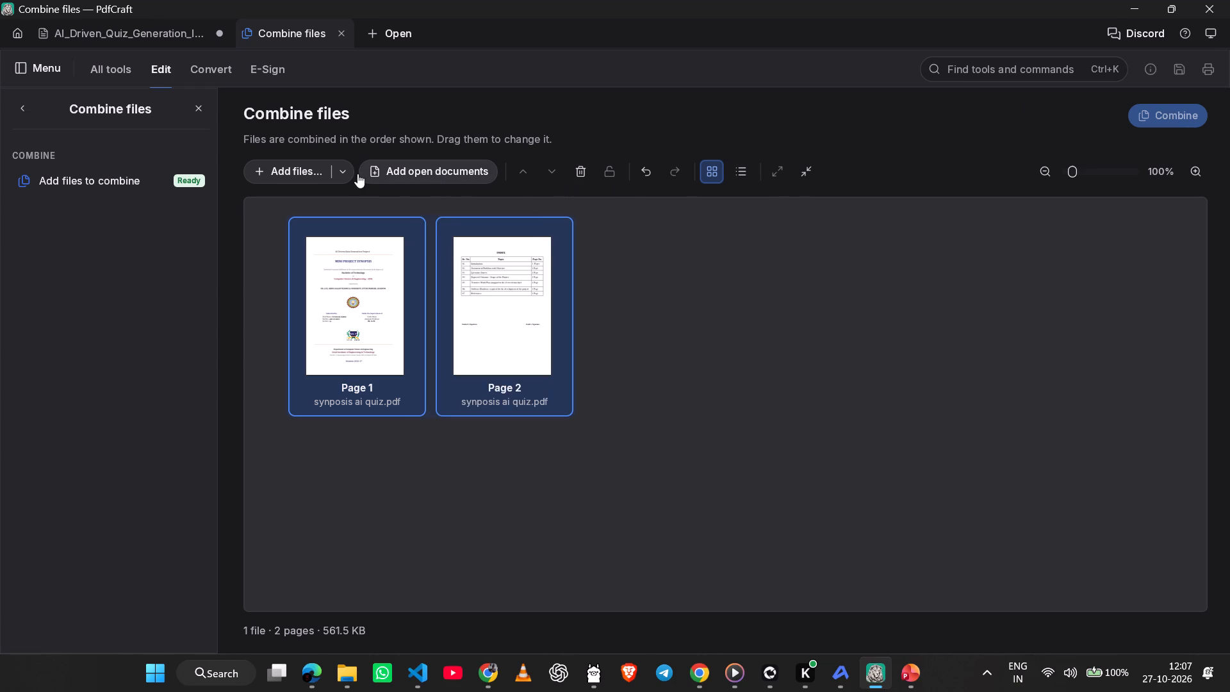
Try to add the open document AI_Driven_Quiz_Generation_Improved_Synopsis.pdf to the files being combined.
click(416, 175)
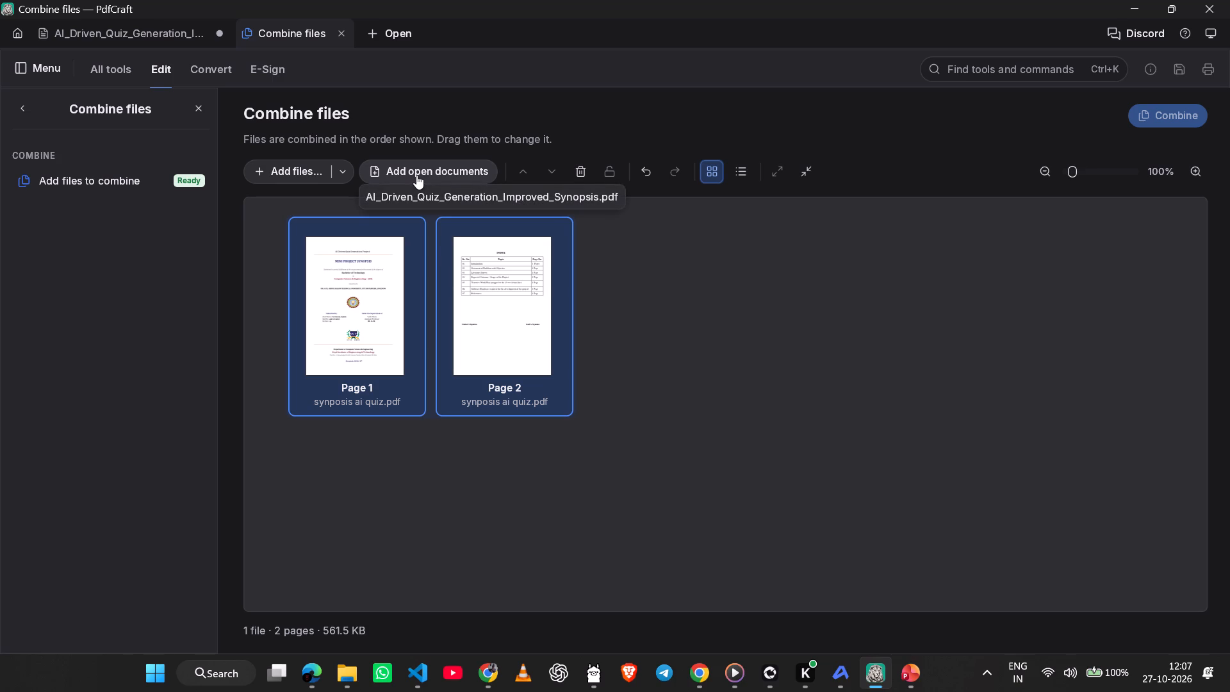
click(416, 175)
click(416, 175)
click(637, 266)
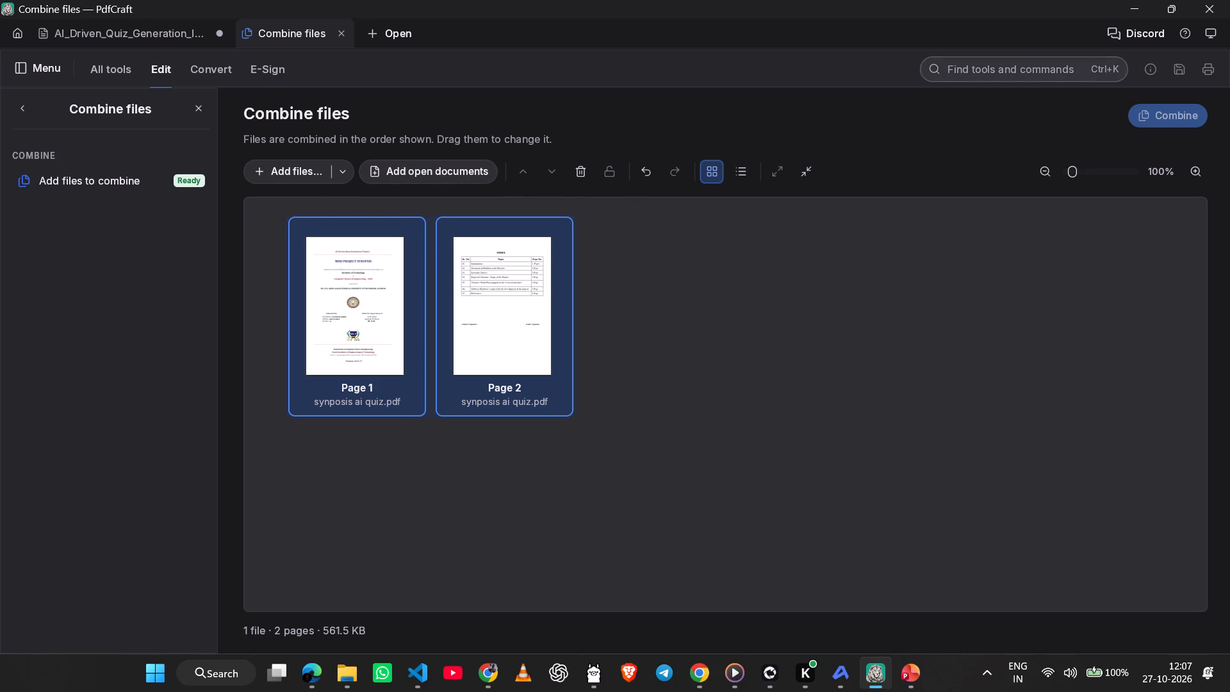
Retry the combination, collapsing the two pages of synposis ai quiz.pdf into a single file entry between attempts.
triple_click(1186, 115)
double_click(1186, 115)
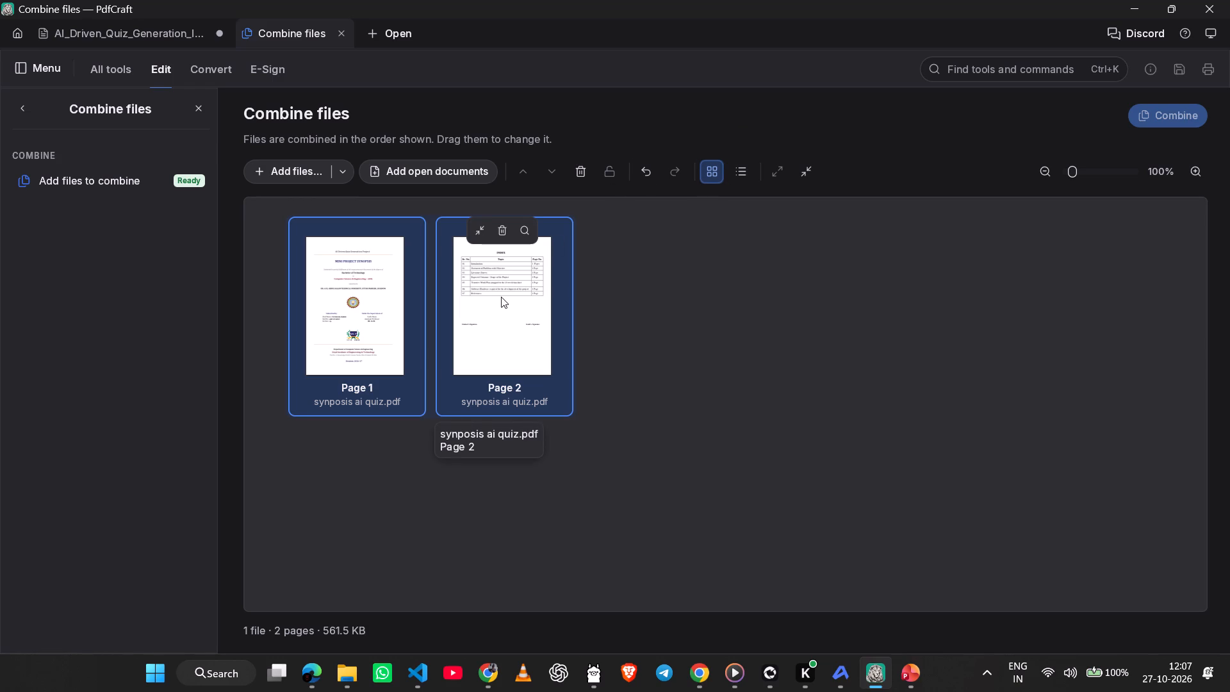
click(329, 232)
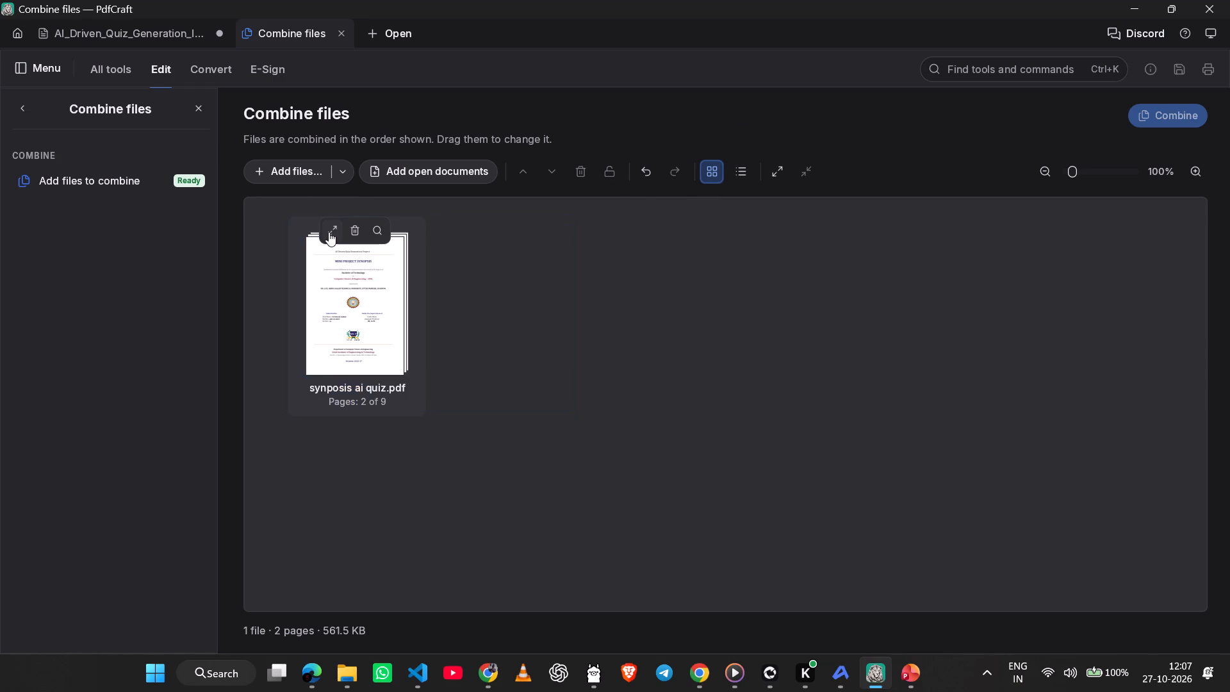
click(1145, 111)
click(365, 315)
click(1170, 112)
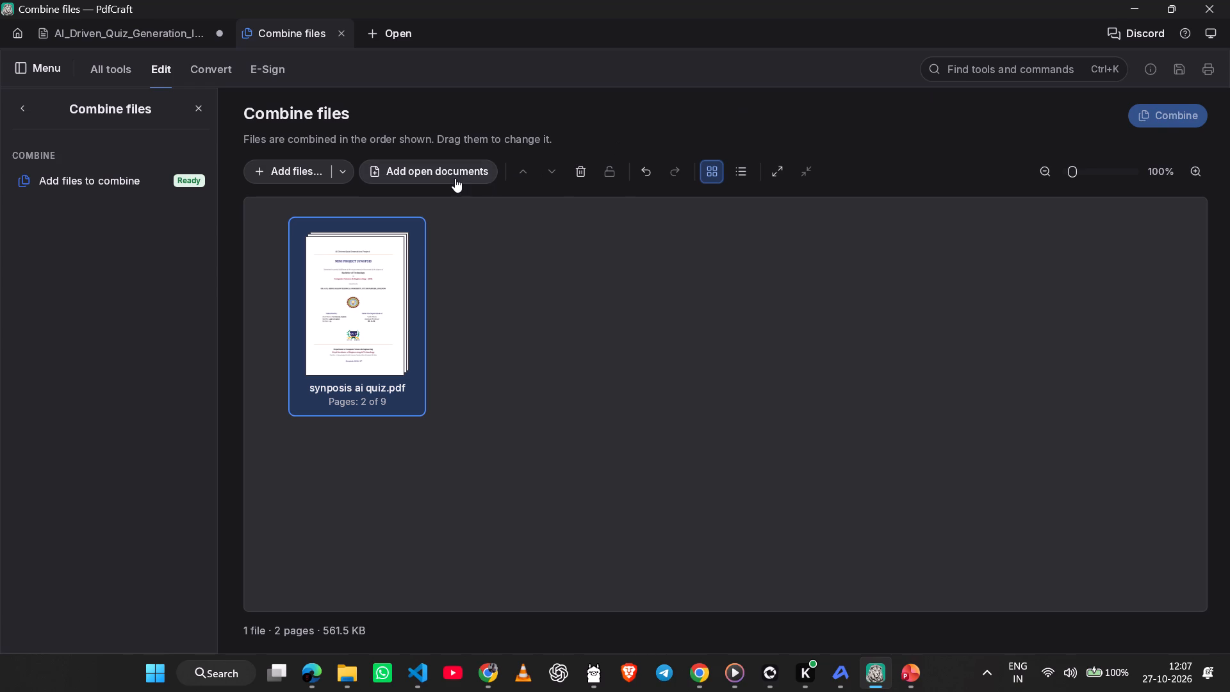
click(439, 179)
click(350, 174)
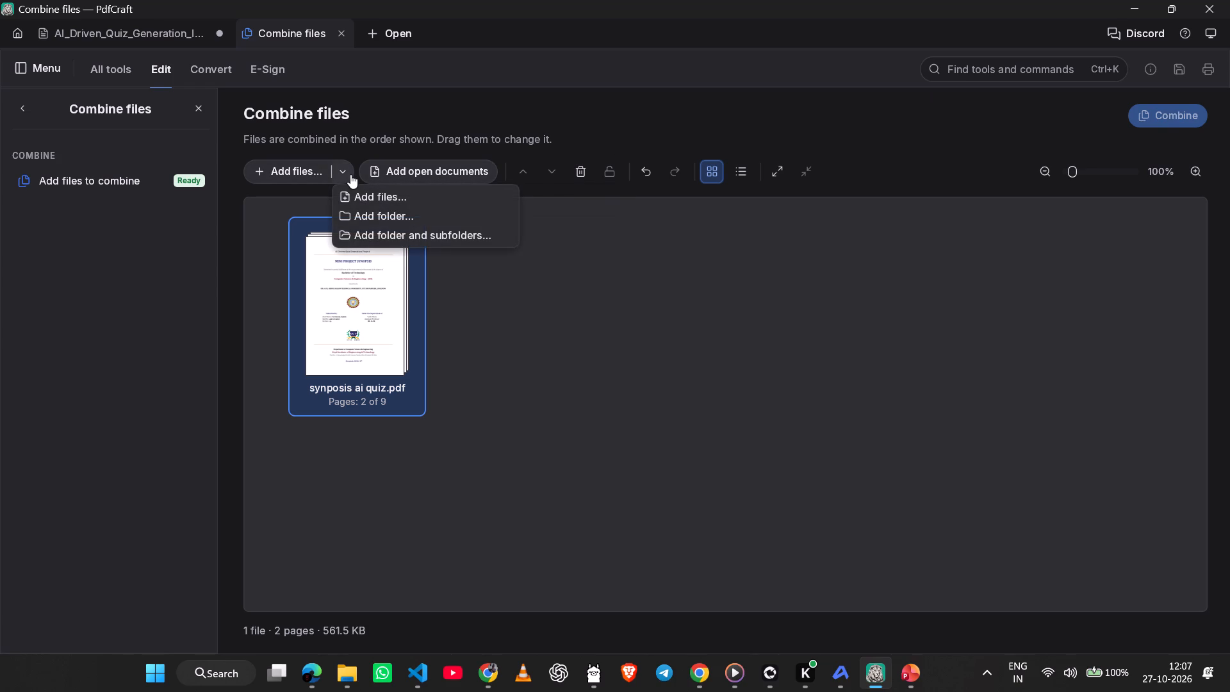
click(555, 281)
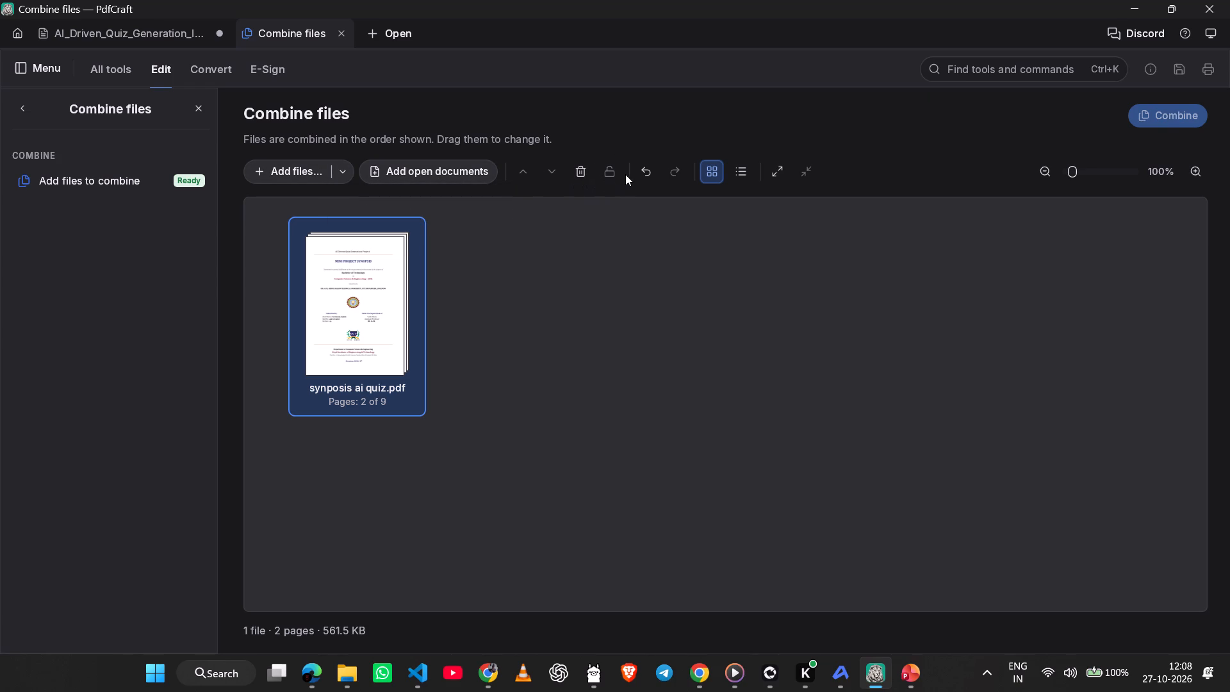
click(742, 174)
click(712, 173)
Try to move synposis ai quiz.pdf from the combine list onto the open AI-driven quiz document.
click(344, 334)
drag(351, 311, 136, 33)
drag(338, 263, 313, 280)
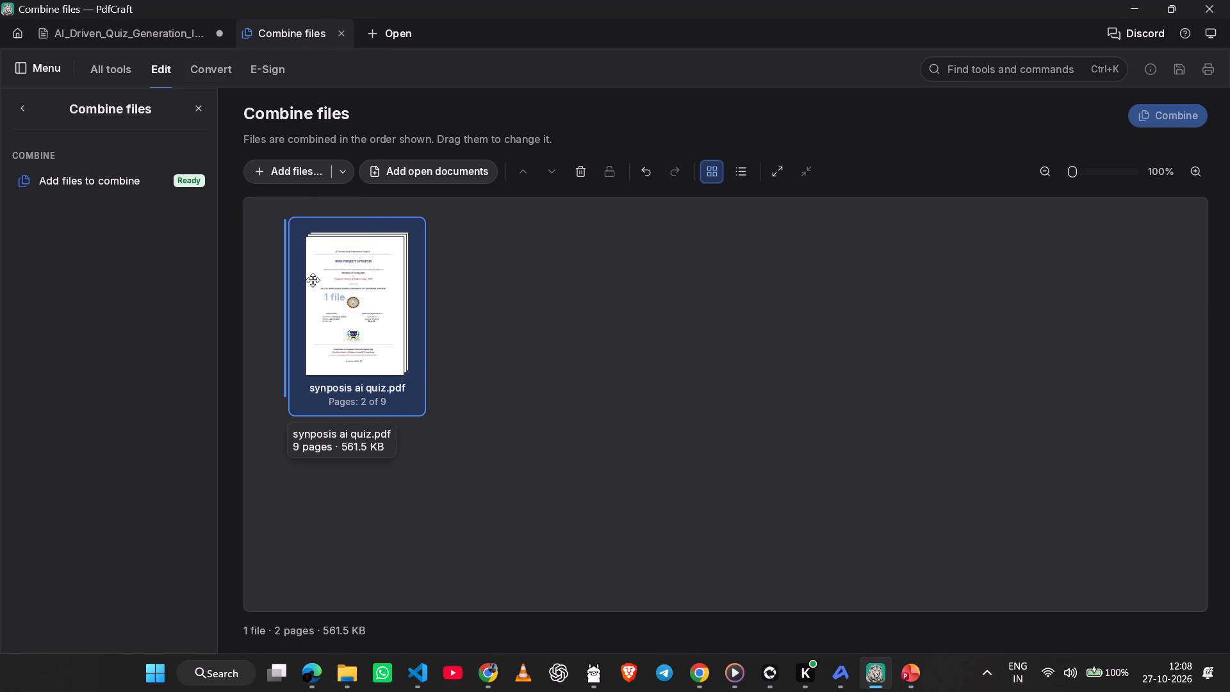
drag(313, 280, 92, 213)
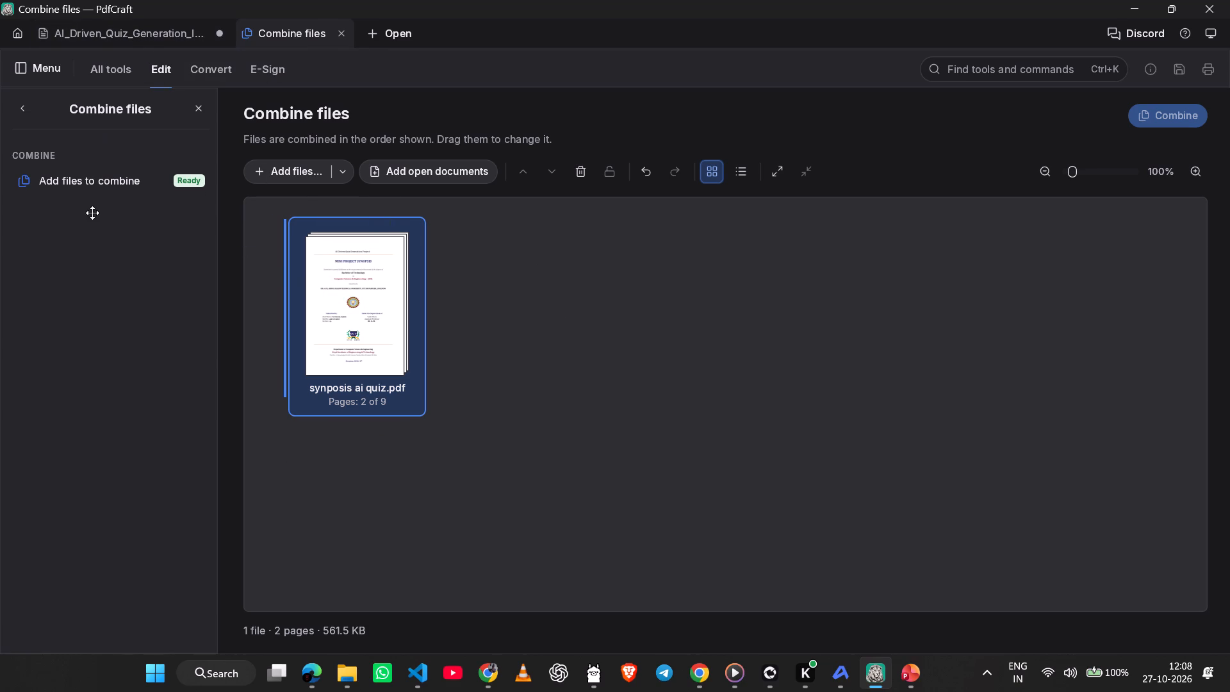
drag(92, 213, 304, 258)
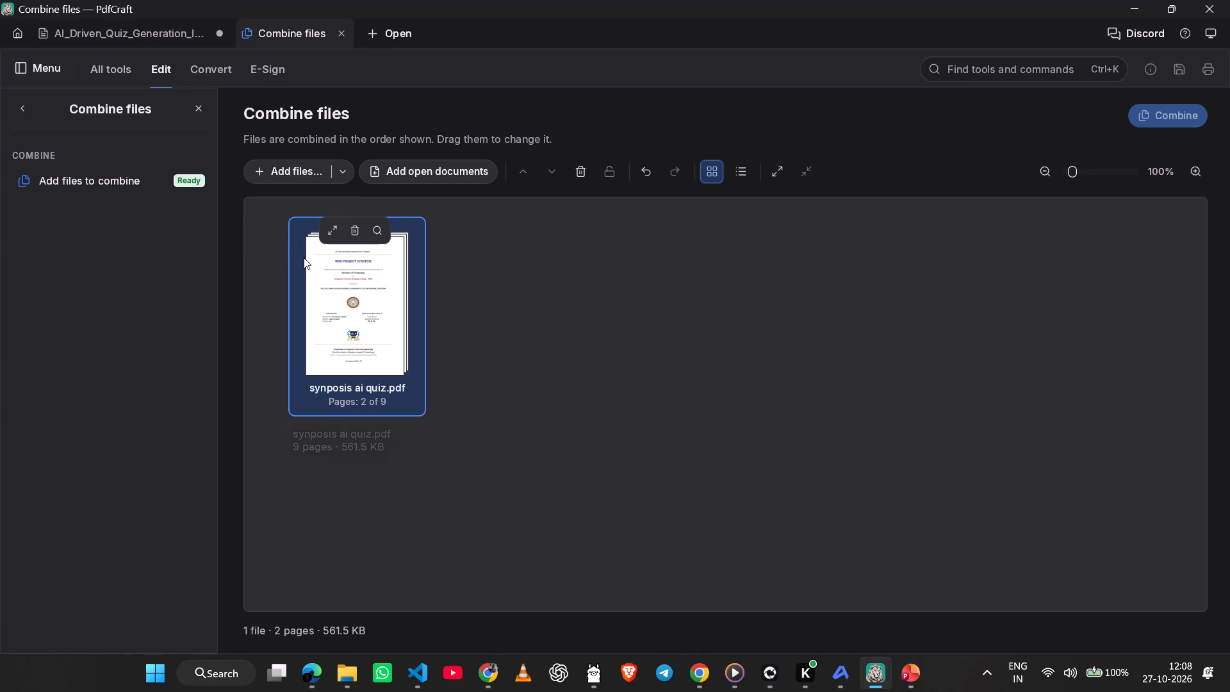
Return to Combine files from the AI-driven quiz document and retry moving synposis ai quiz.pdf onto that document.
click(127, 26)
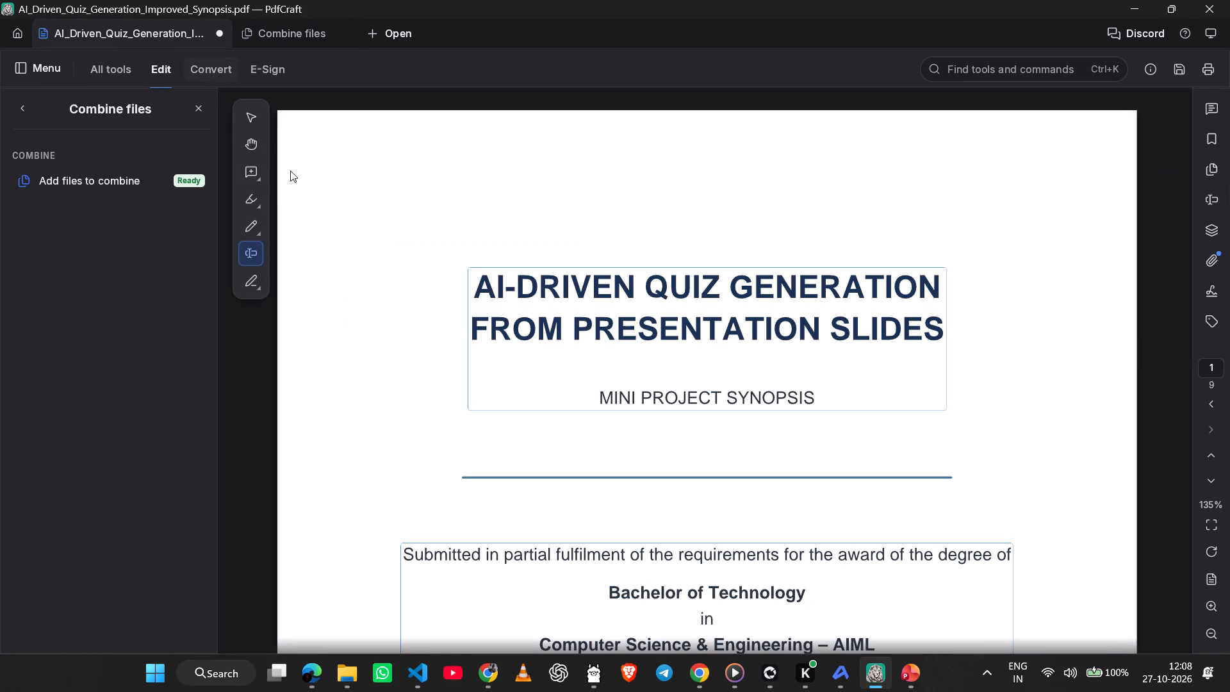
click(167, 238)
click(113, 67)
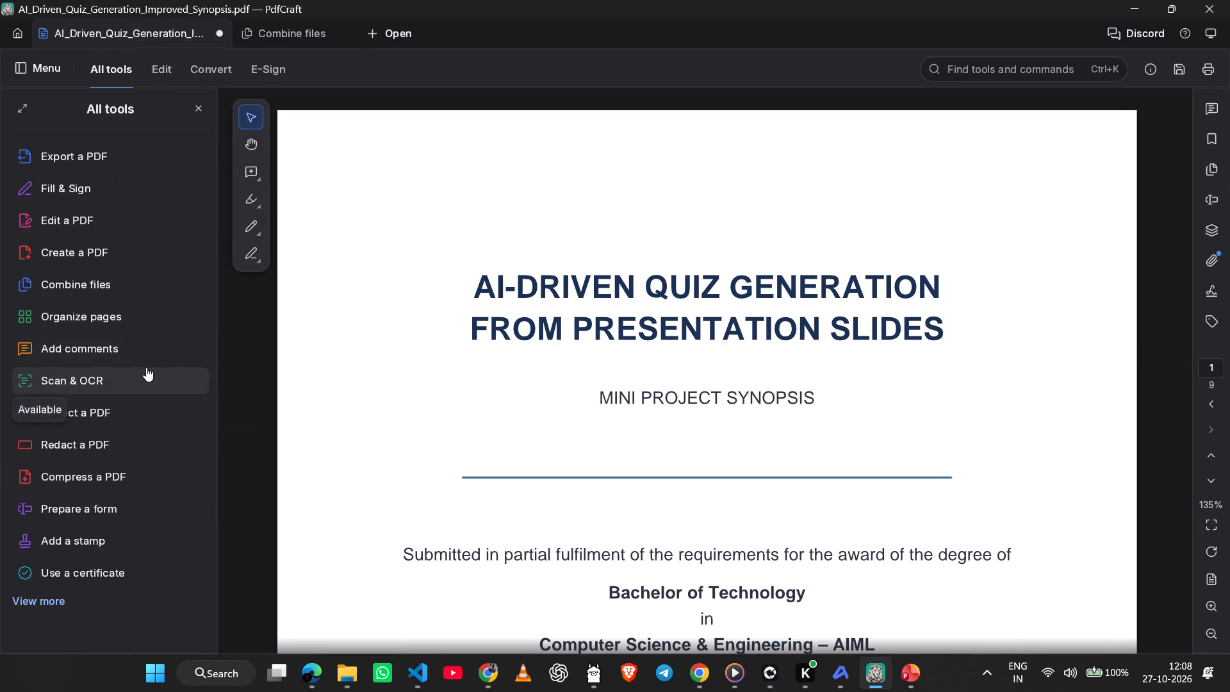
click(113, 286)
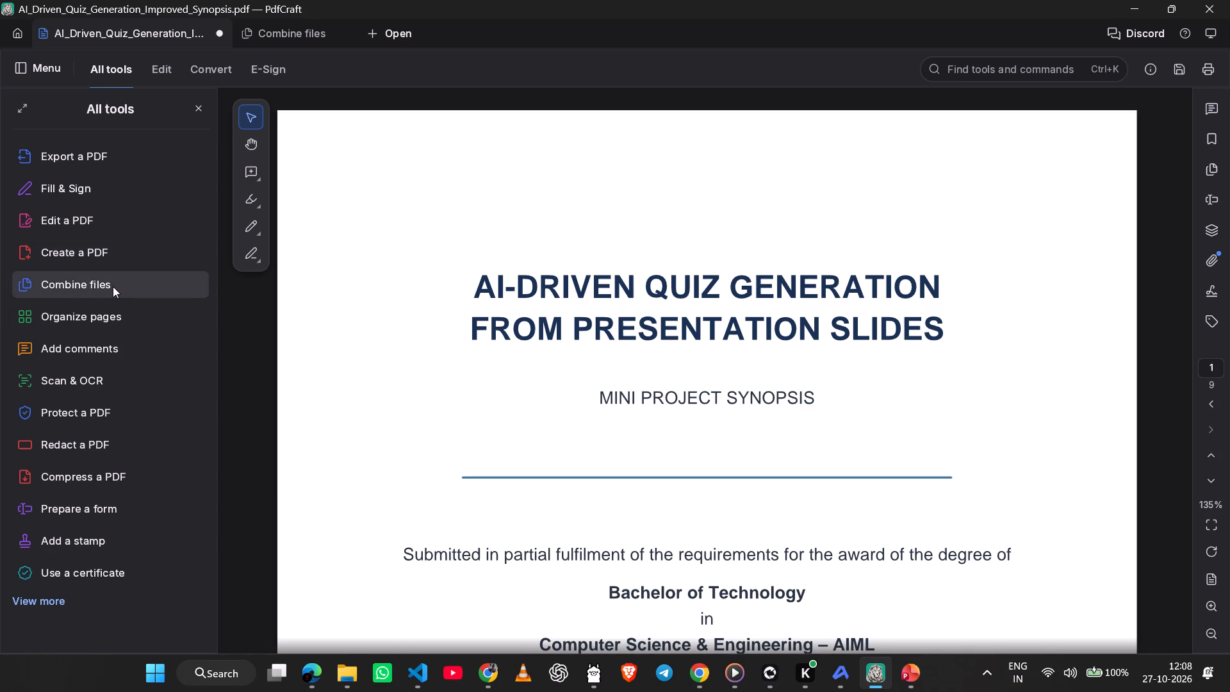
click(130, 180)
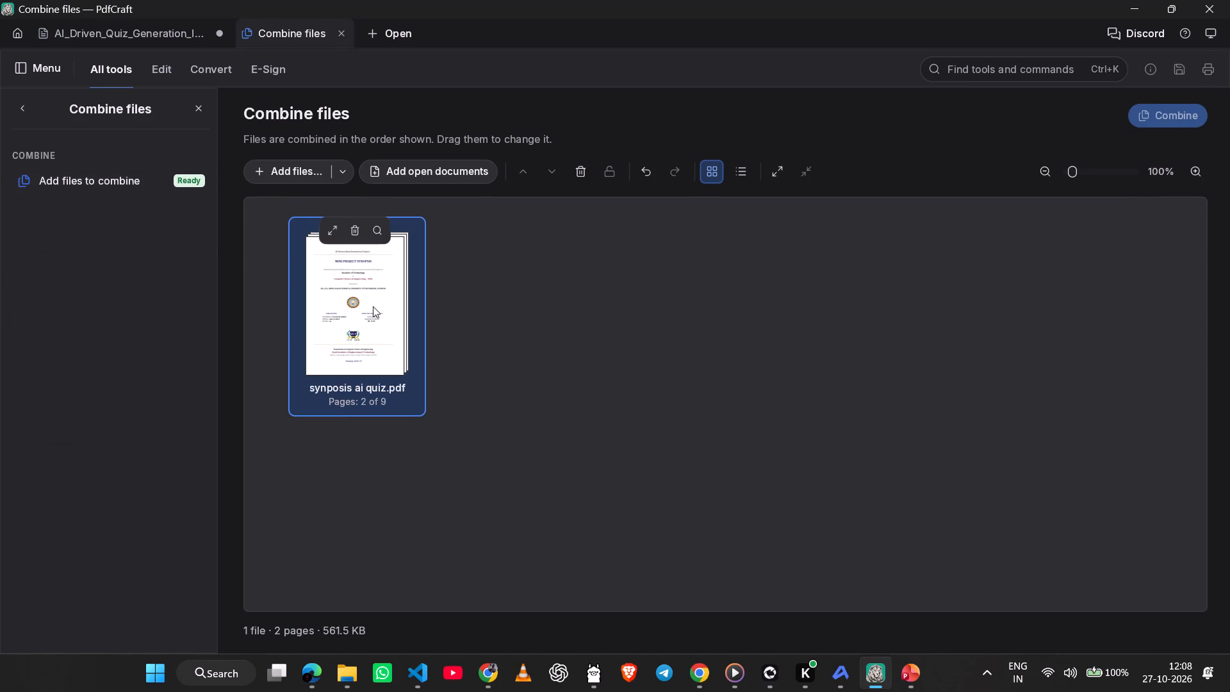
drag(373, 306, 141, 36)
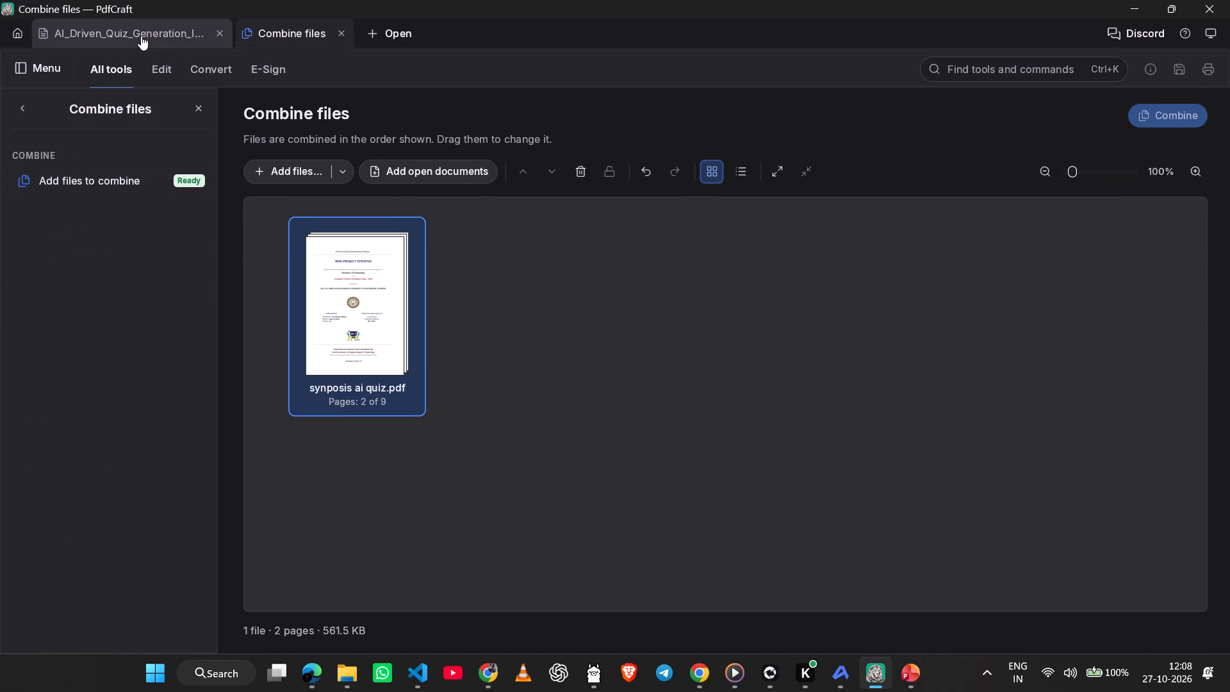
Add the open document AI_Driven_Quiz_Generation_Improved_Synopsis.pdf after synposis ai quiz.pdf and combine the two files.
click(386, 167)
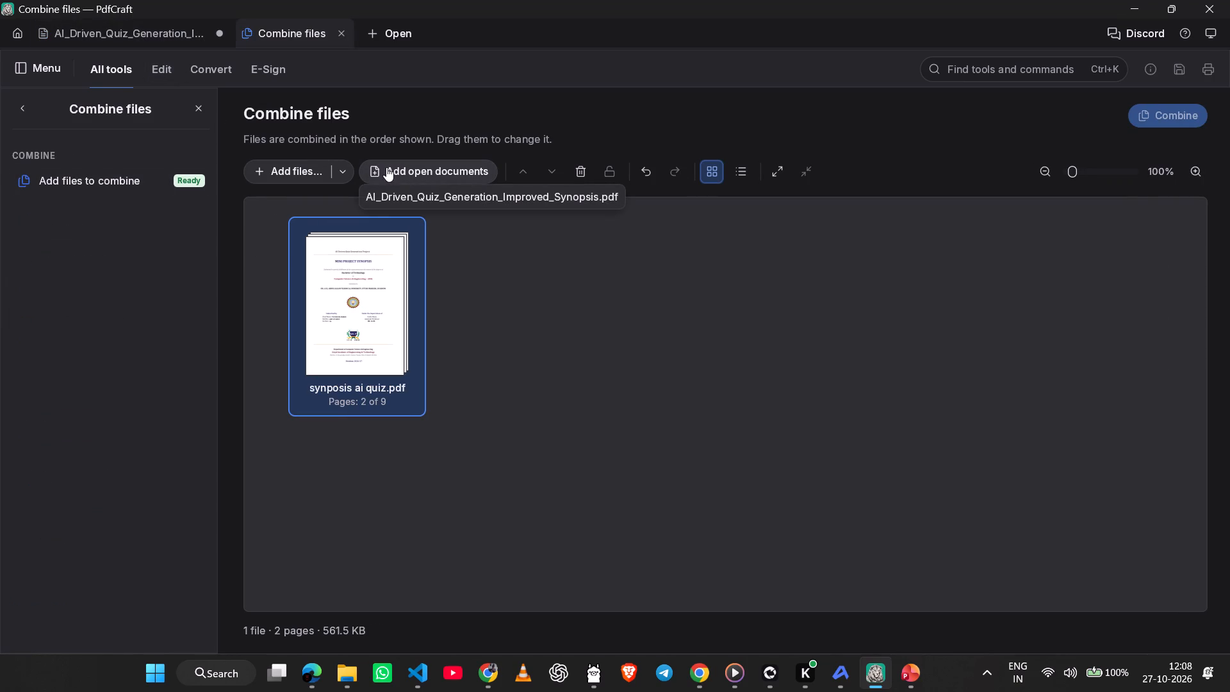
click(442, 202)
click(639, 323)
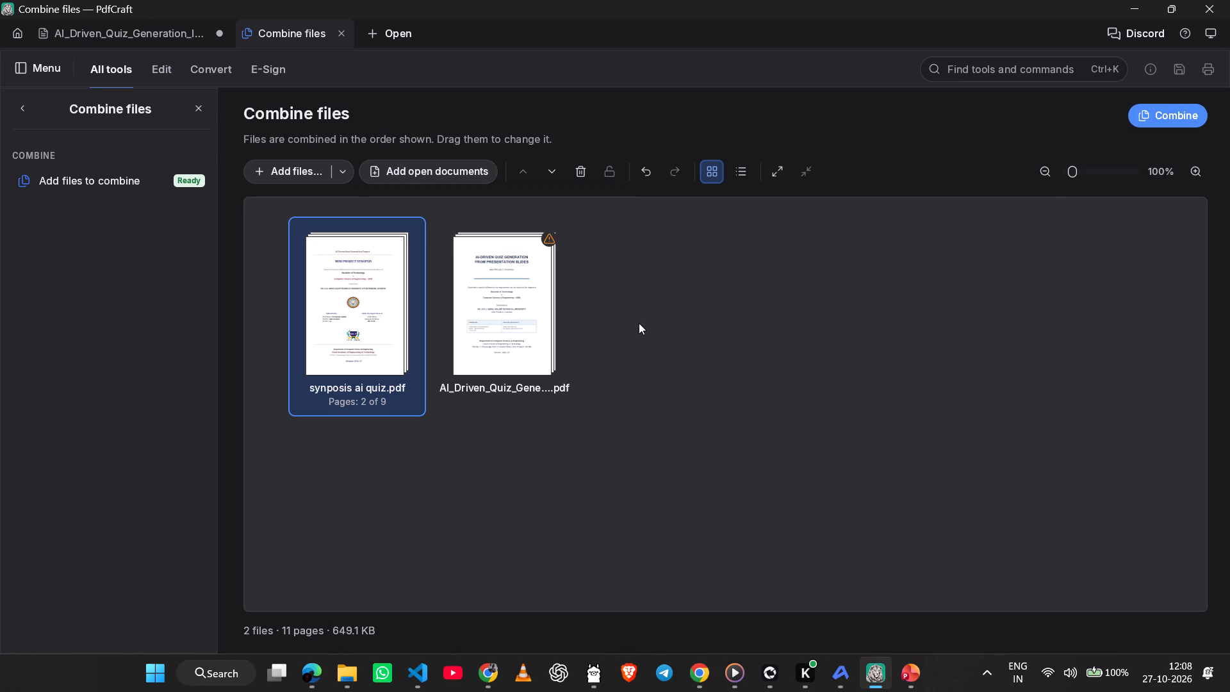
click(1164, 111)
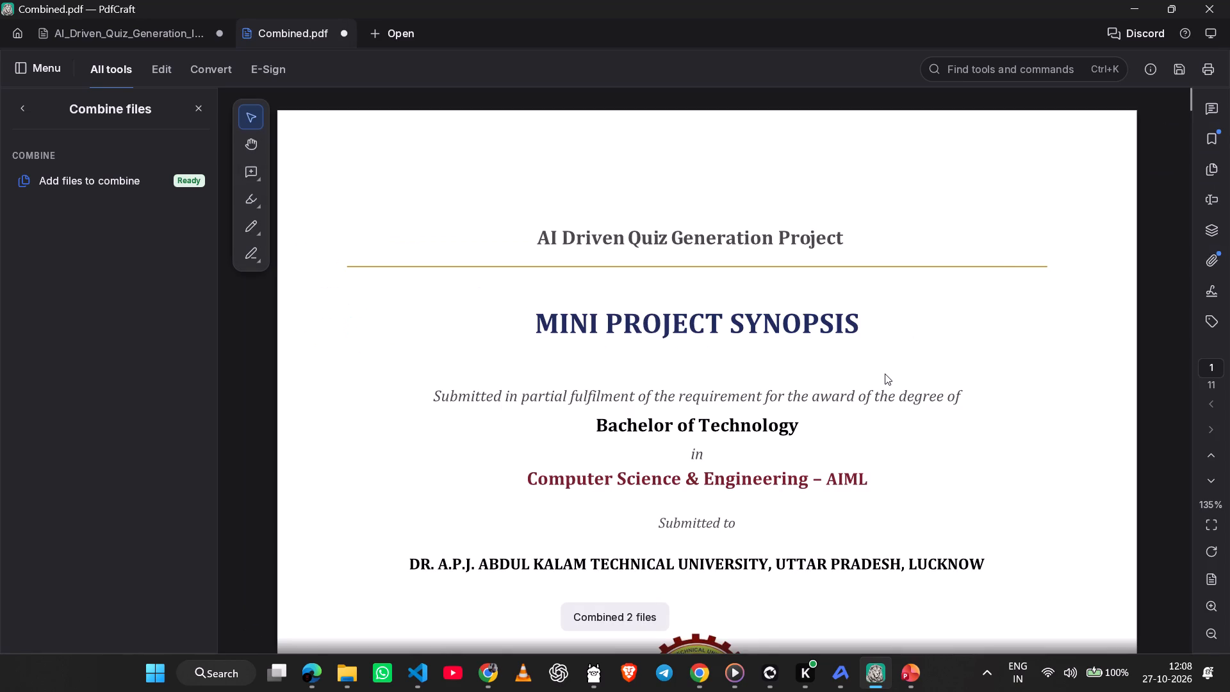
Using Organize pages, delete the plain index on page 2 and the second cover page following it from Combined.pdf.
scroll(885, 374, up, 1)
scroll(885, 374, down, 2)
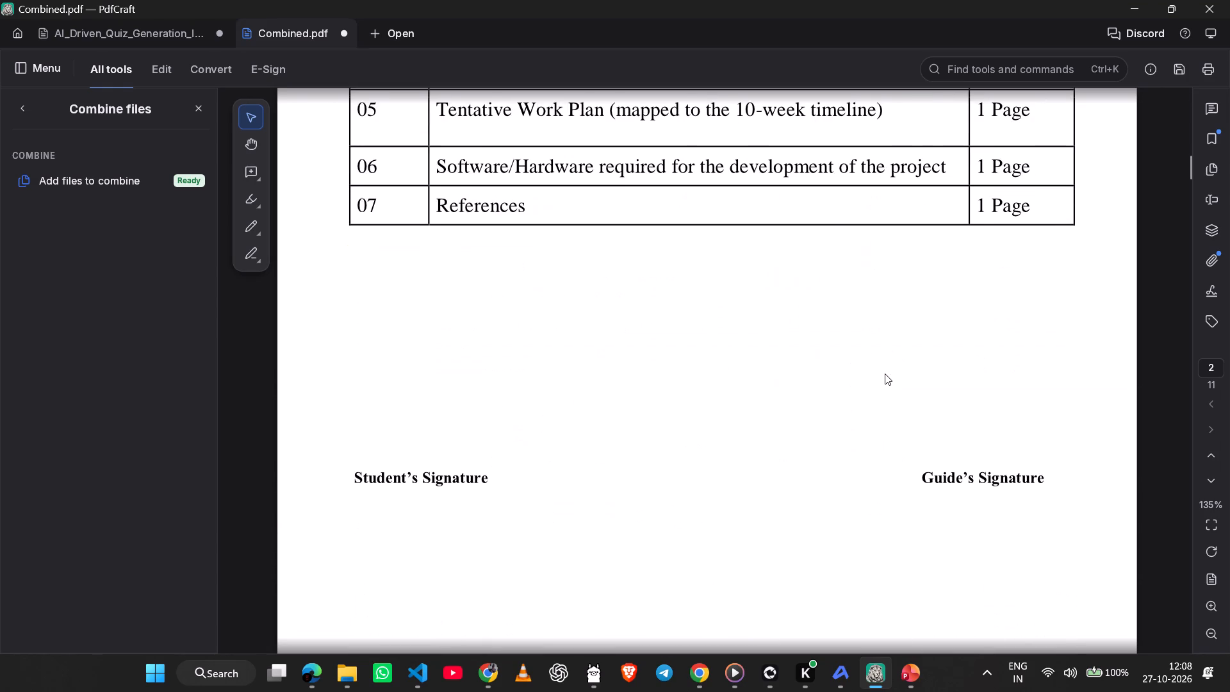
scroll(885, 374, up, 1)
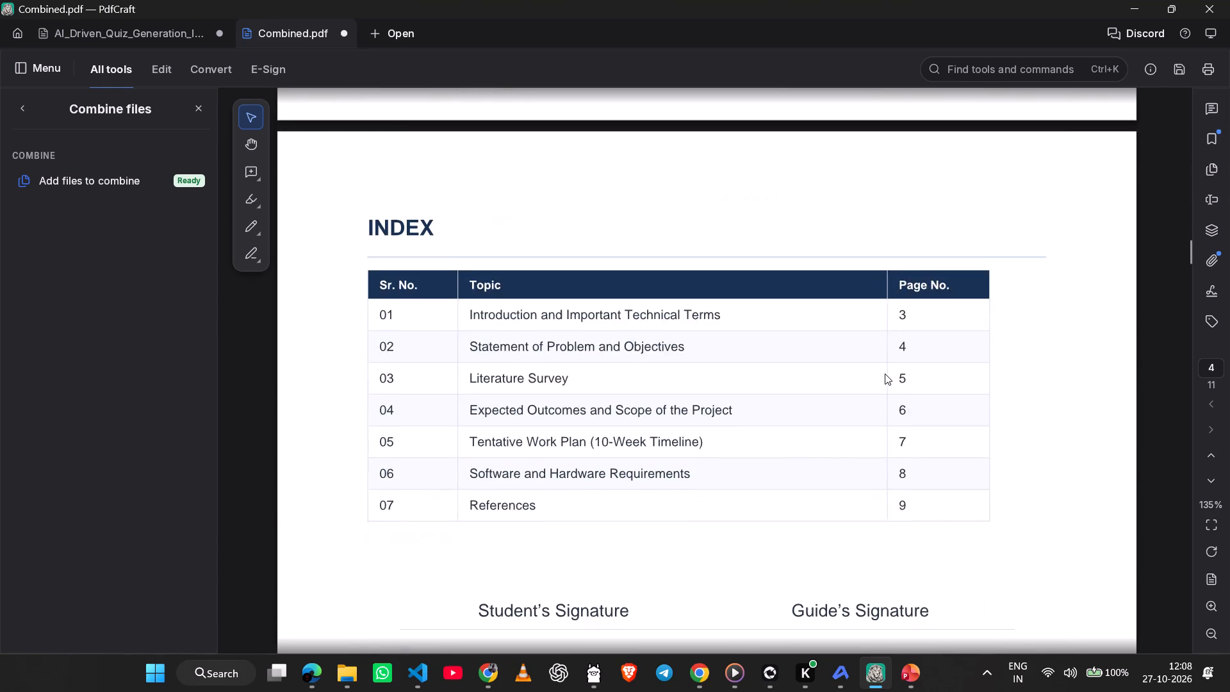
scroll(885, 374, up, 1)
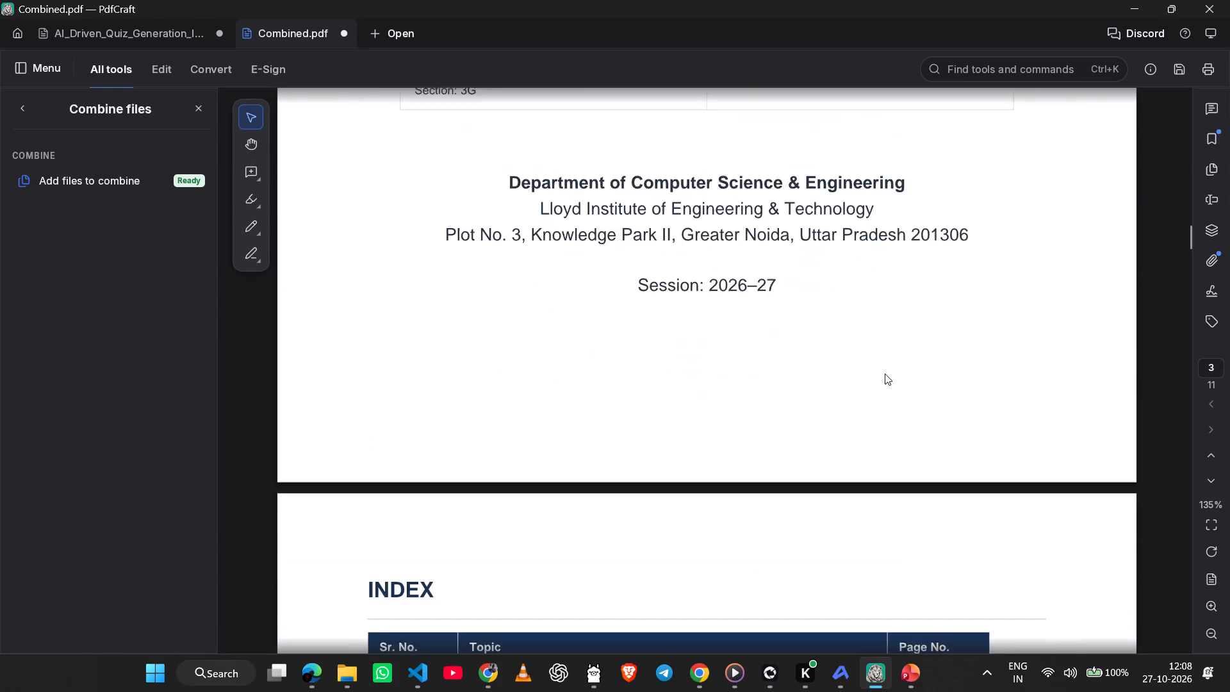
scroll(885, 374, up, 1)
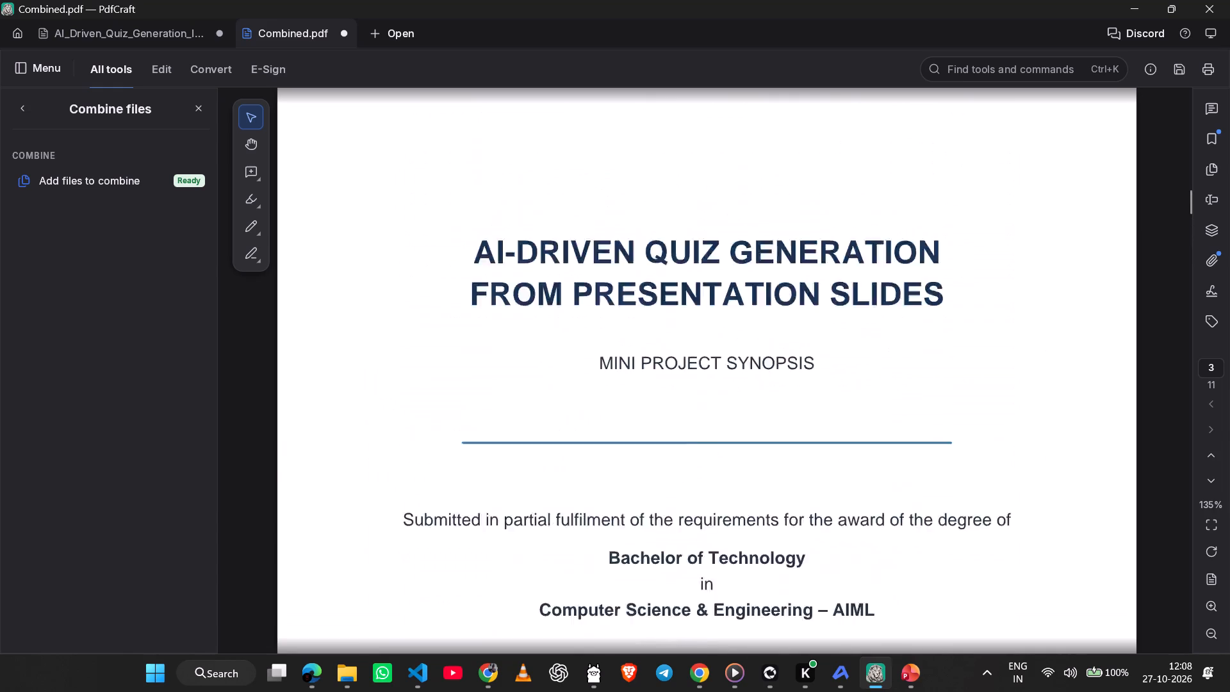
scroll(885, 374, up, 1)
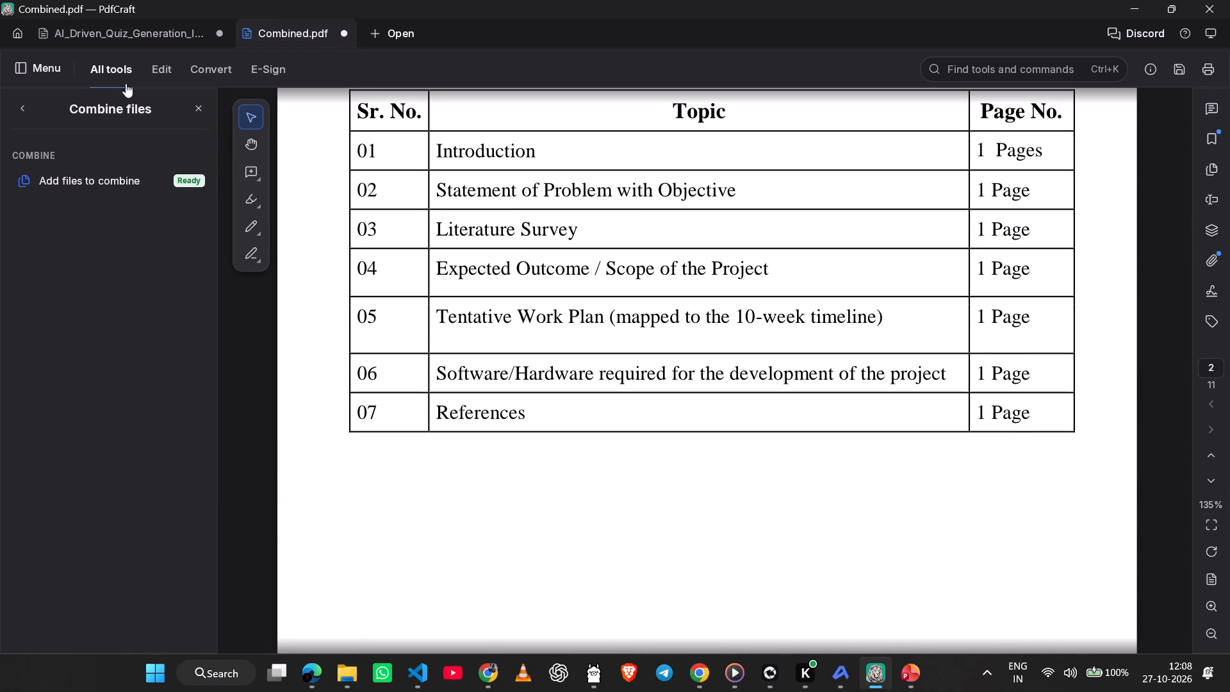
click(154, 74)
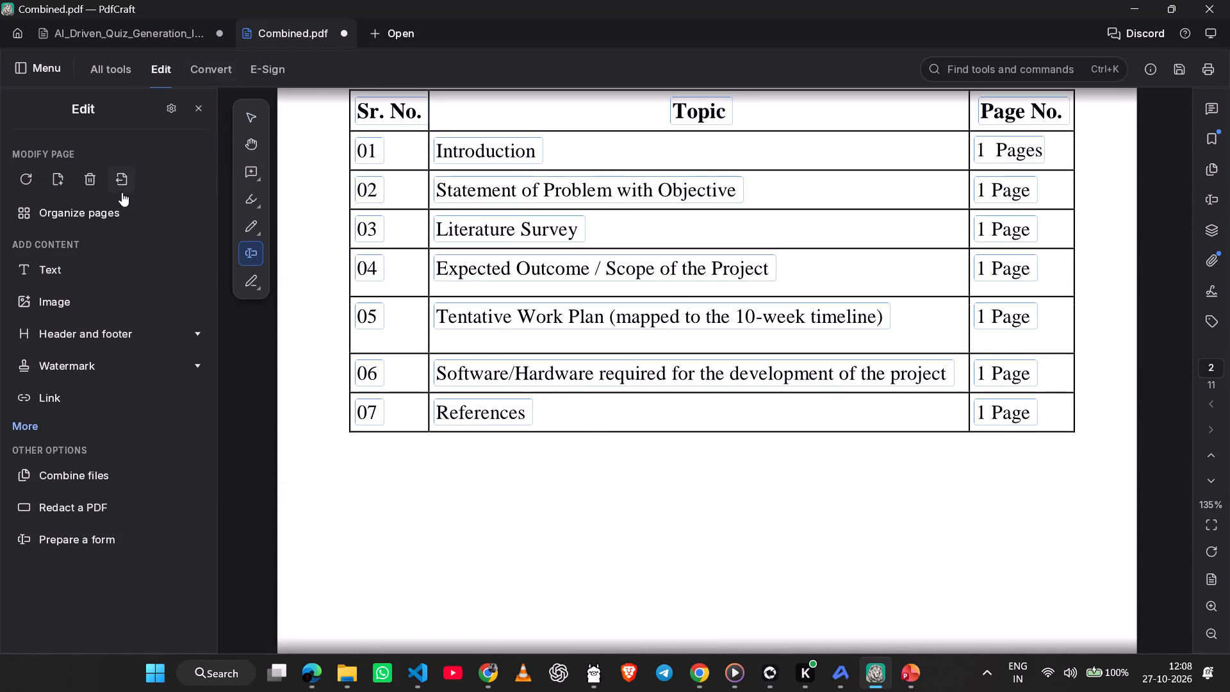
click(103, 211)
click(313, 215)
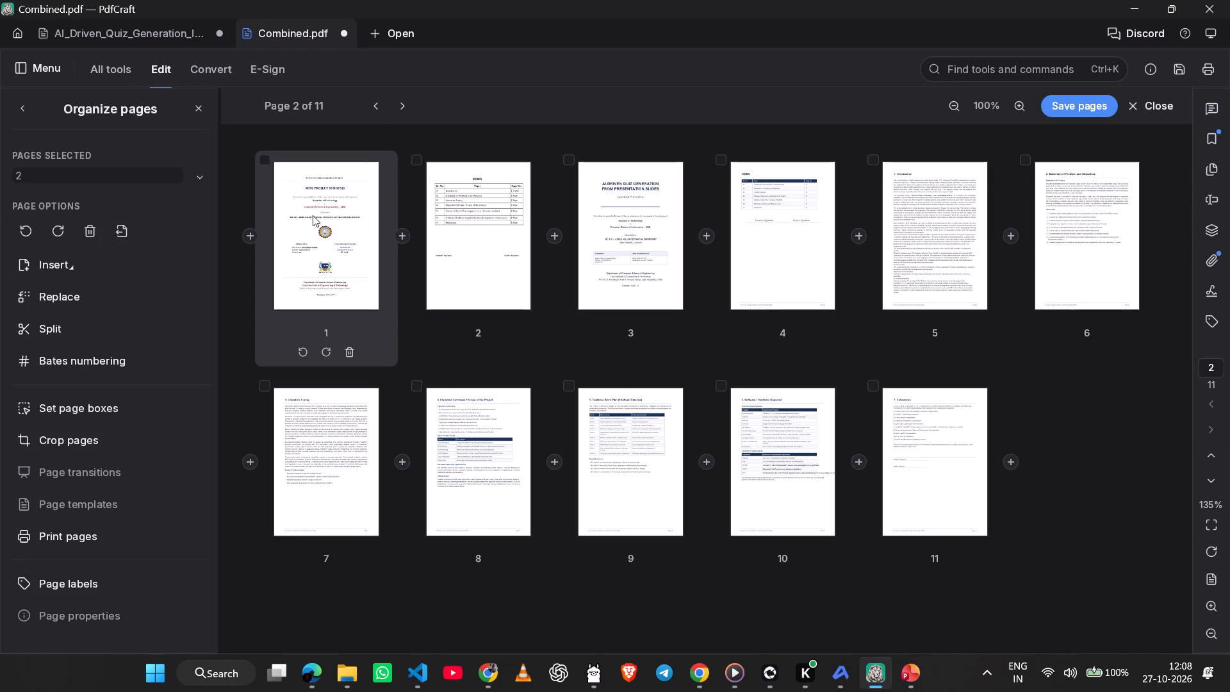
click(443, 202)
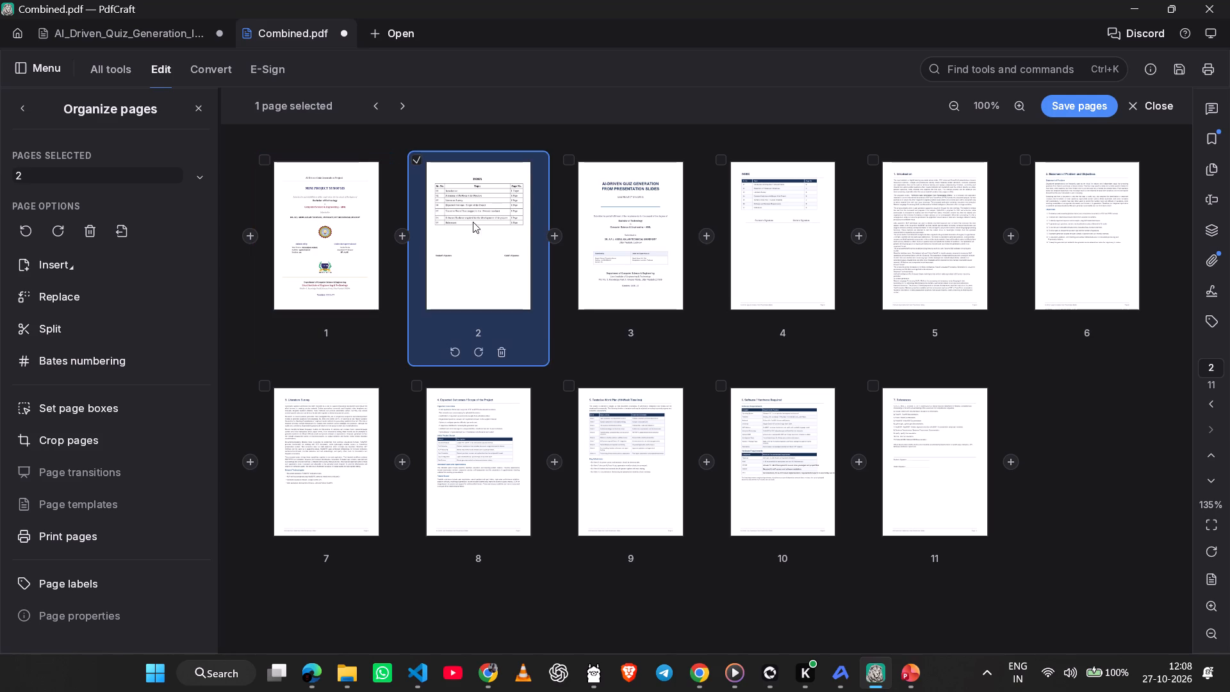
click(500, 348)
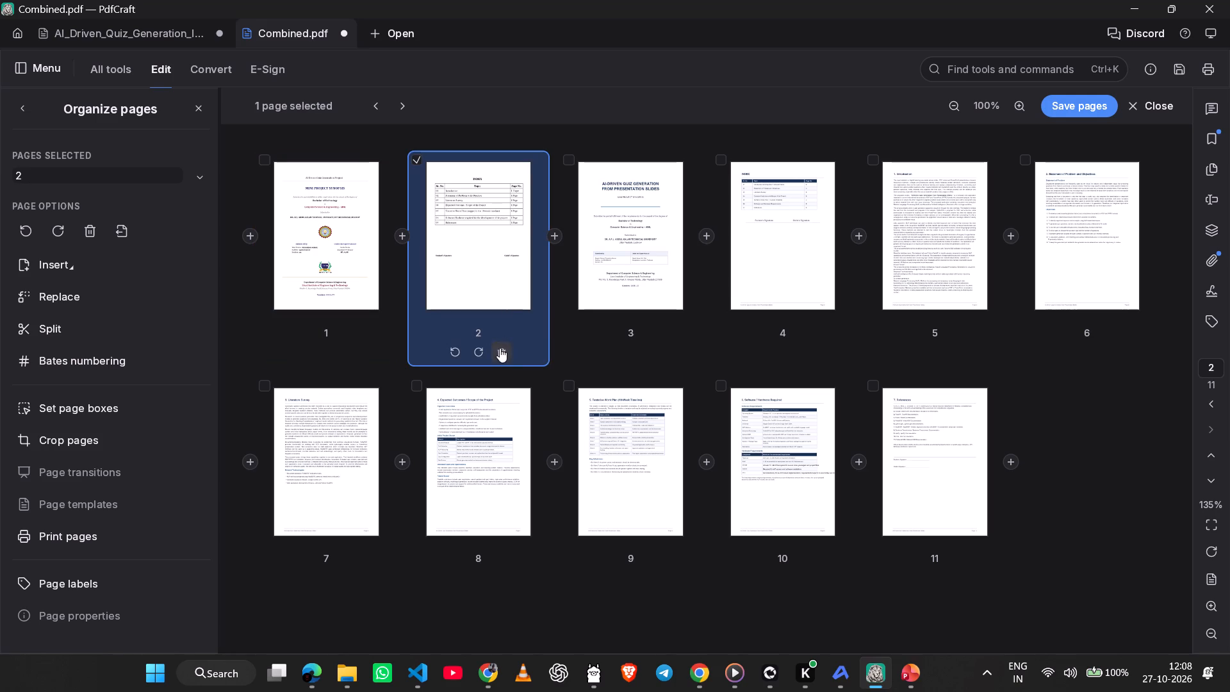
click(508, 349)
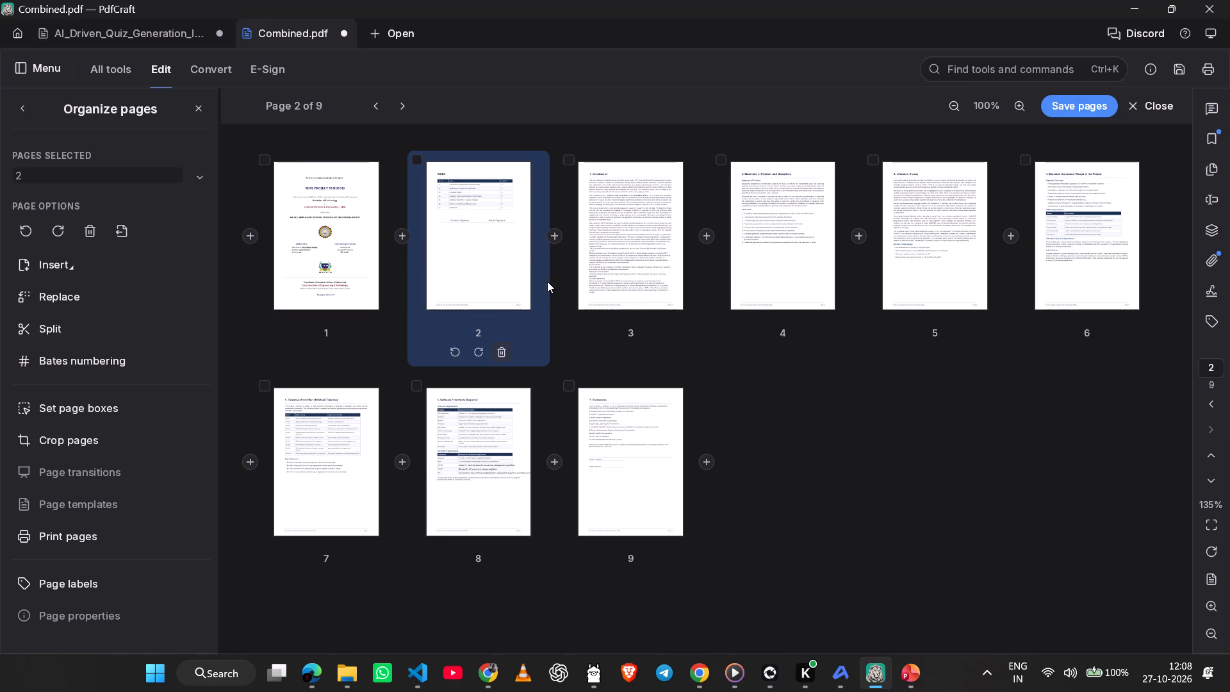
click(469, 268)
click(1135, 99)
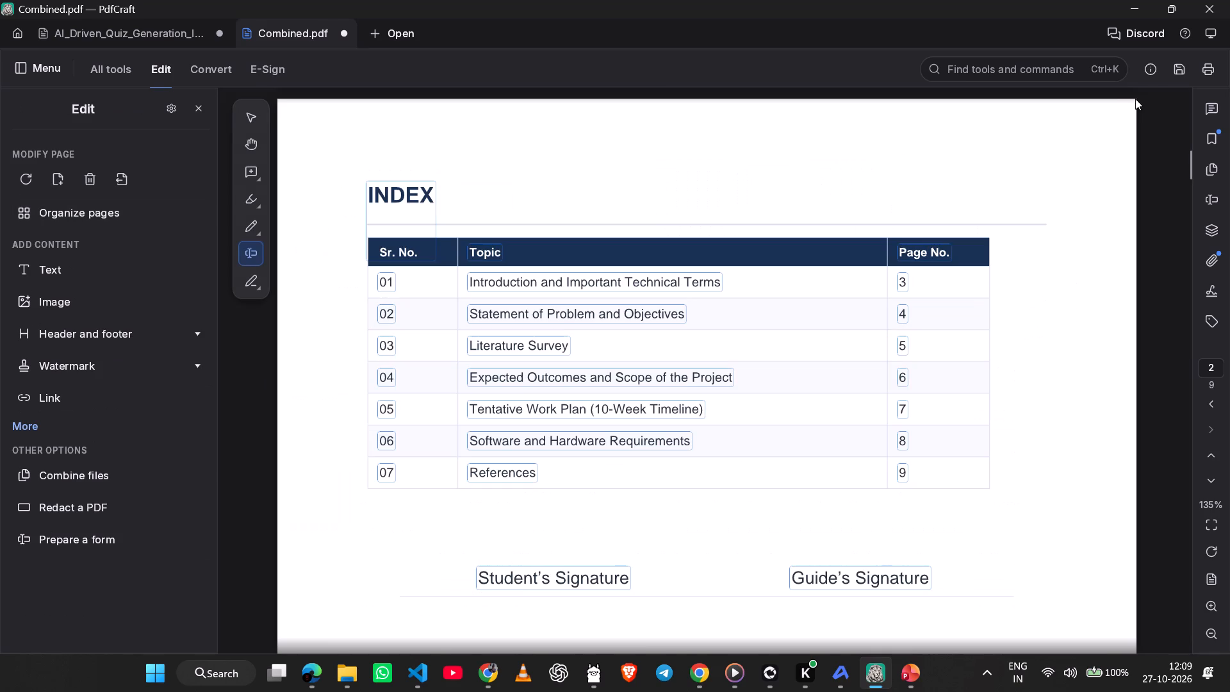
Move the Student's Signature label on the index page to just below the left end of the signature line.
scroll(781, 324, down, 1)
click(725, 290)
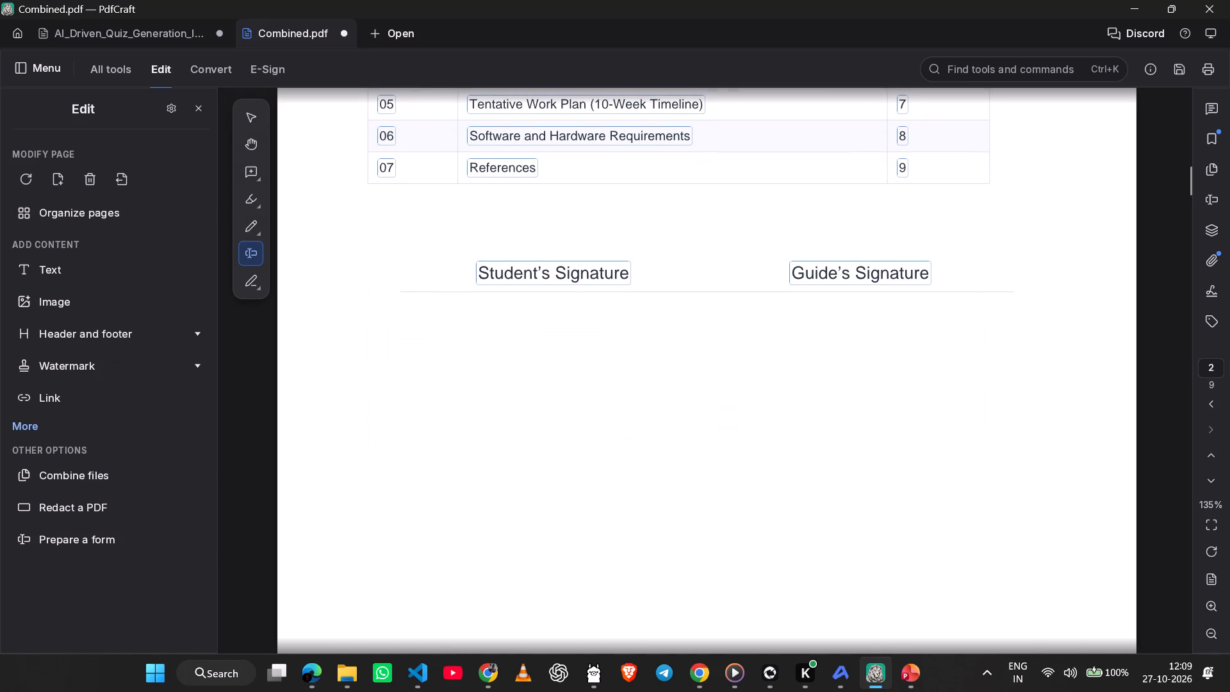
click(603, 272)
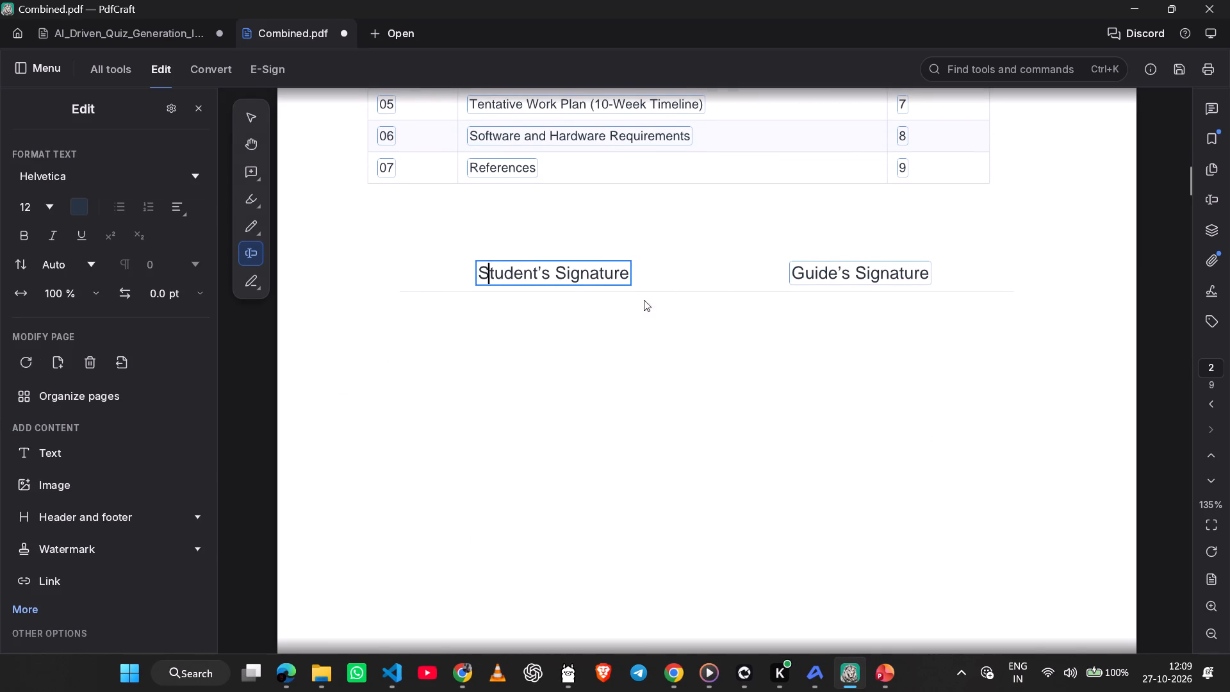
click(653, 299)
click(676, 288)
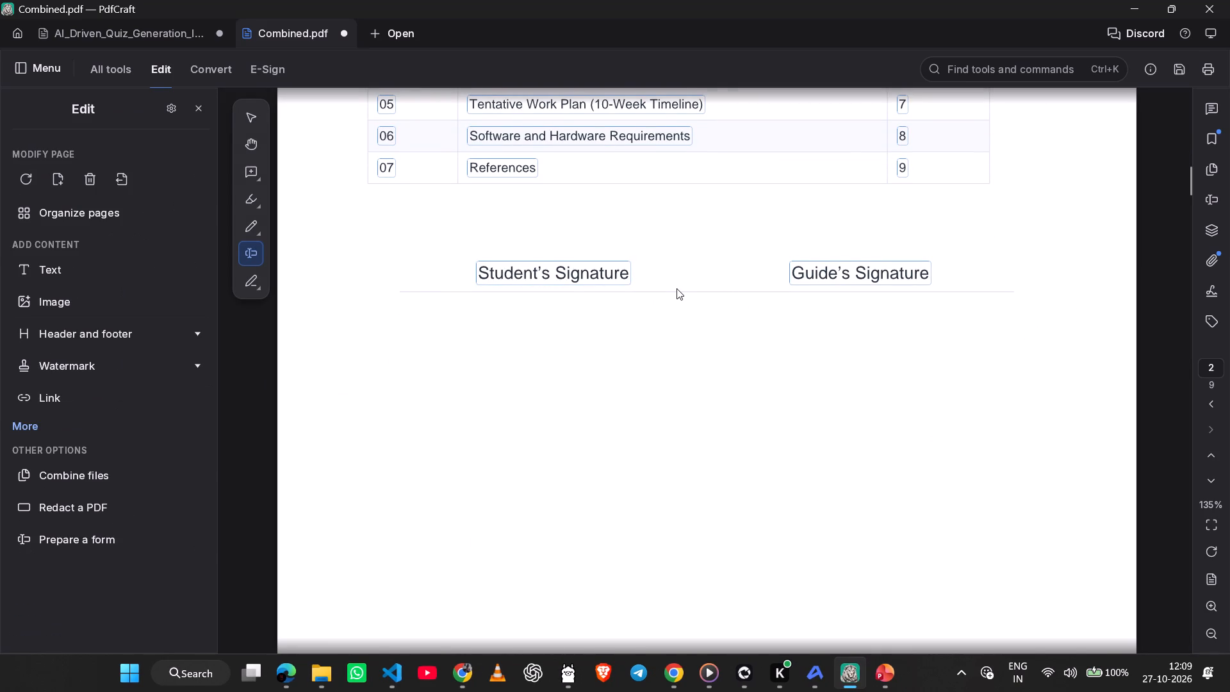
click(675, 292)
drag(585, 277, 551, 290)
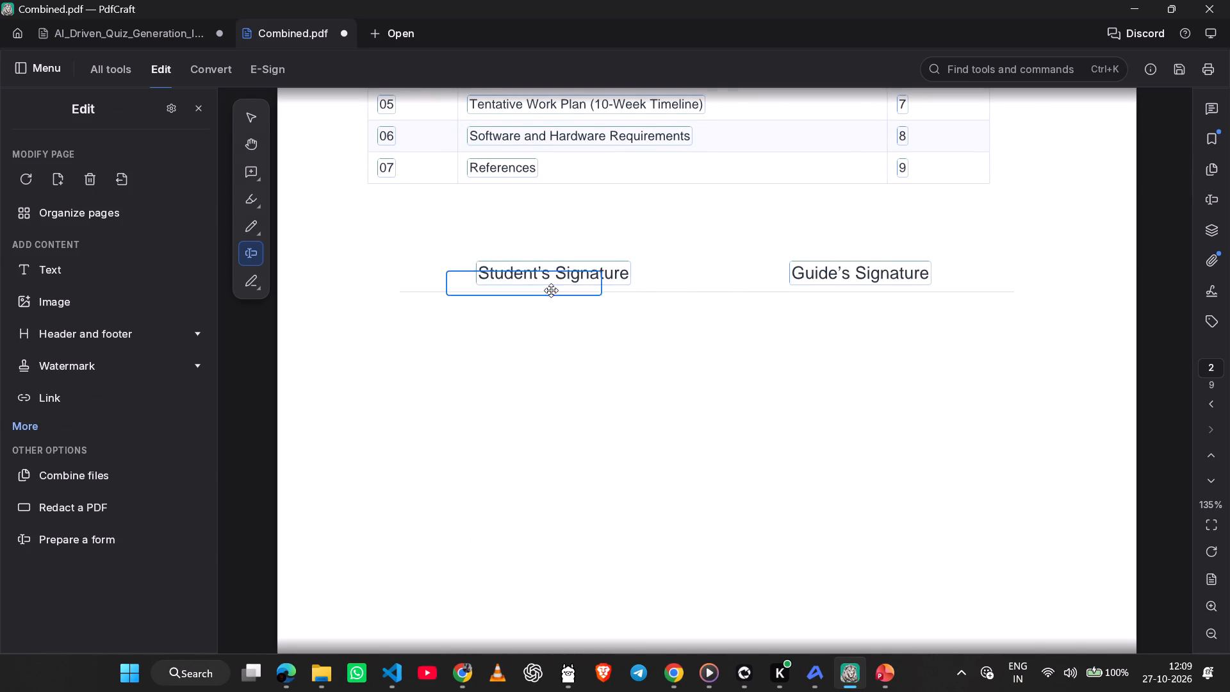
drag(551, 290, 507, 312)
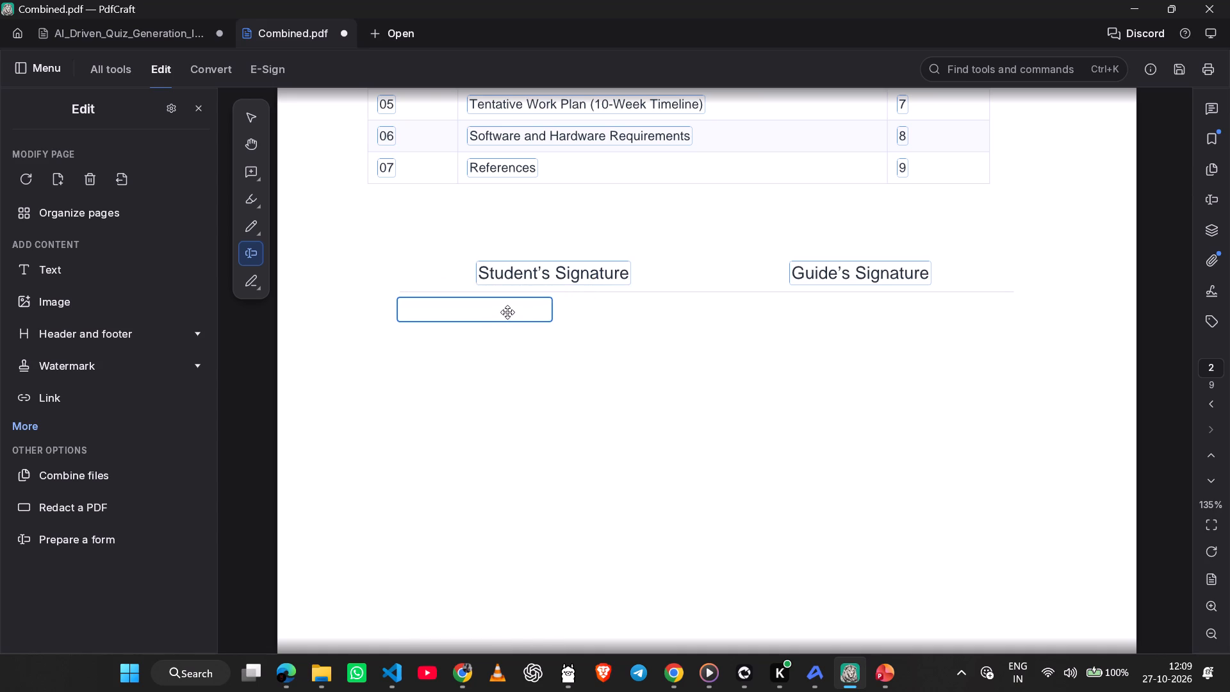
drag(507, 312, 508, 310)
Move the Guide's Signature label on the index page to just below the right end of the signature line.
drag(844, 278, 880, 283)
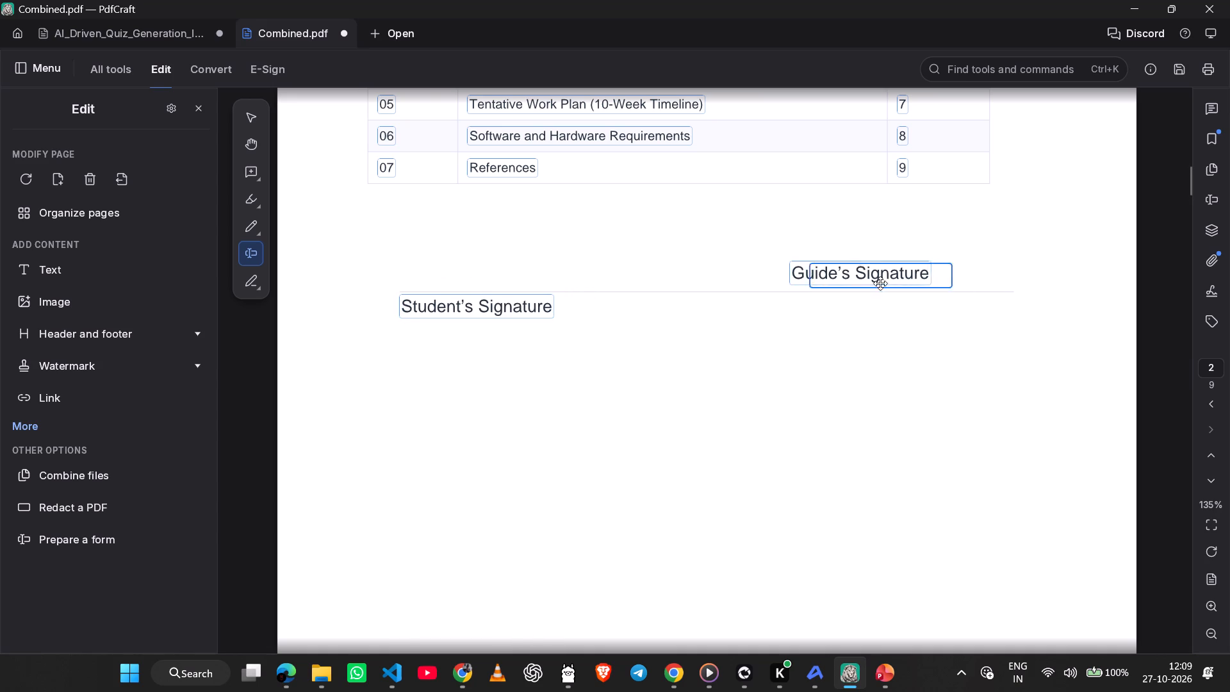
drag(880, 283, 912, 311)
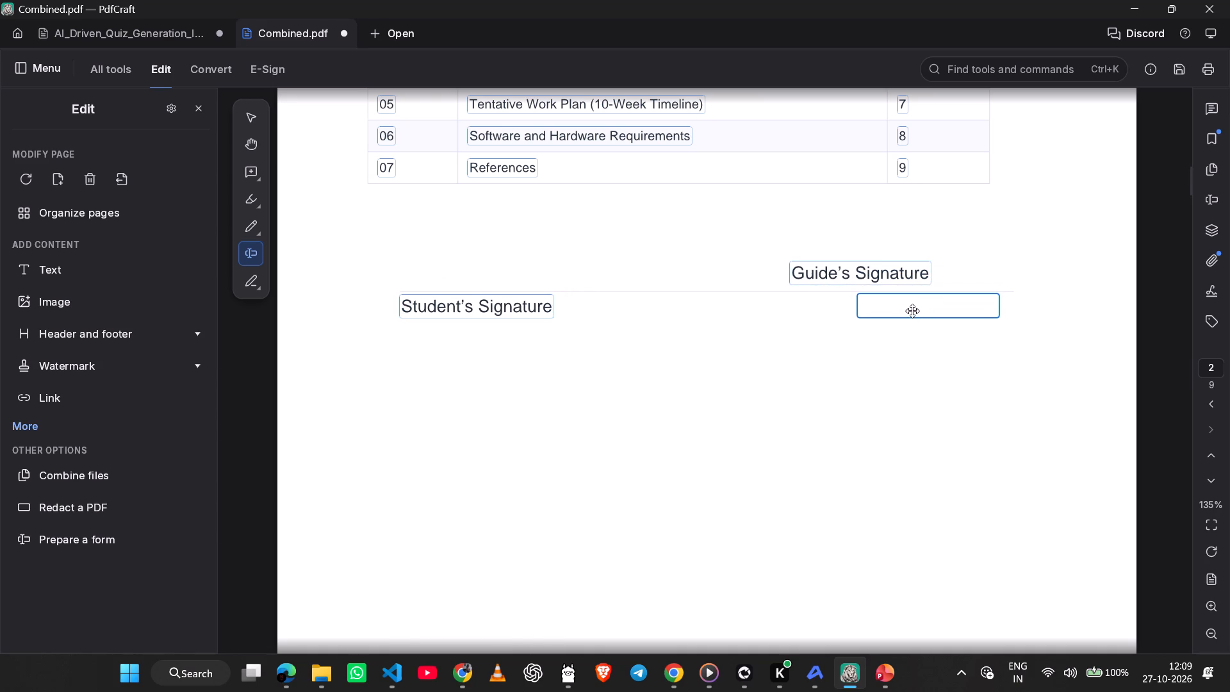
click(915, 397)
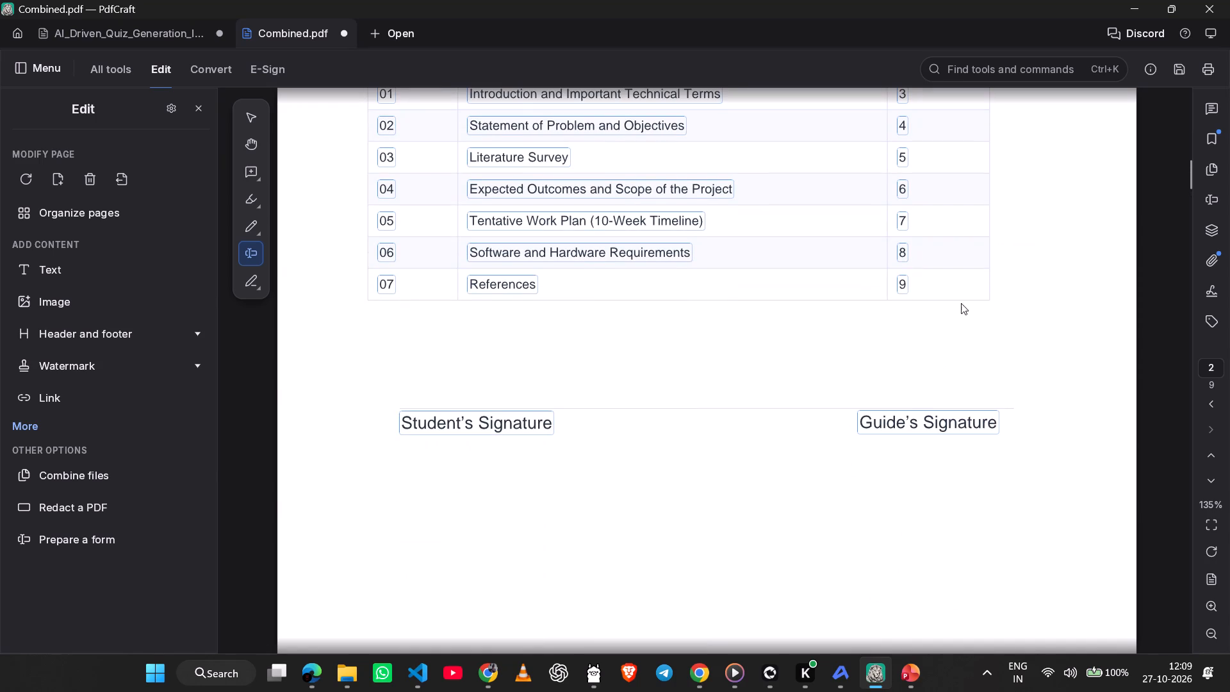
Check the index page's layout from the INDEX heading down to the page footer.
click(965, 287)
scroll(883, 183, up, 1)
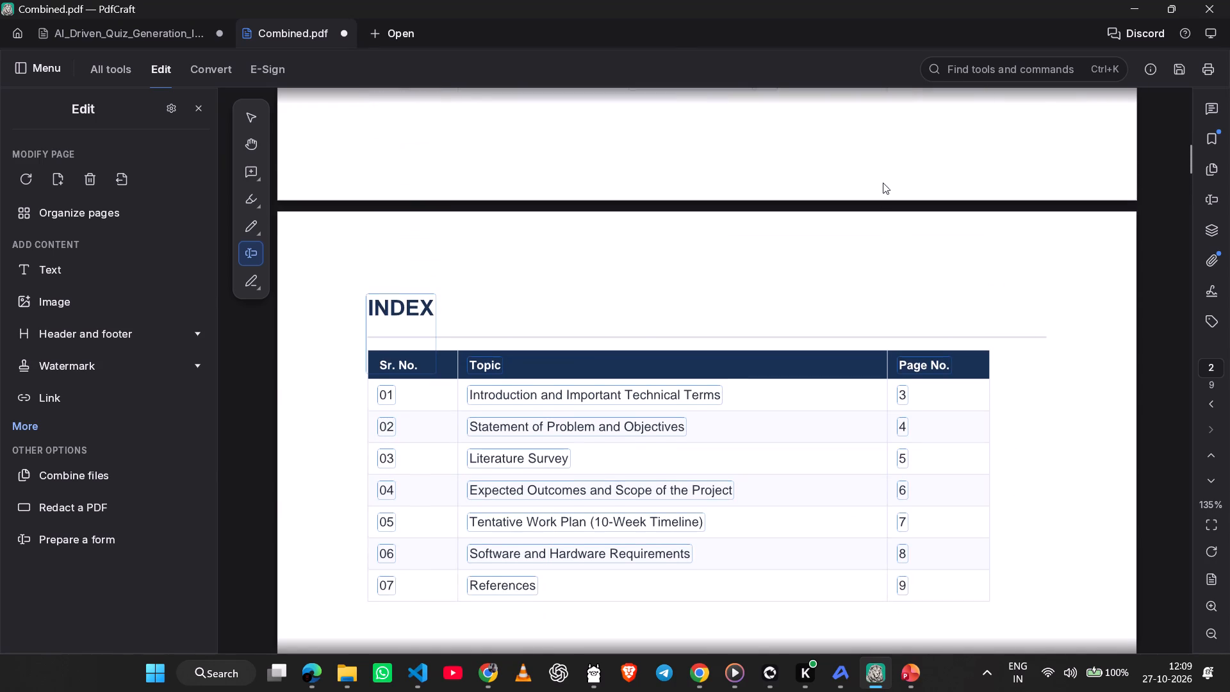
click(416, 306)
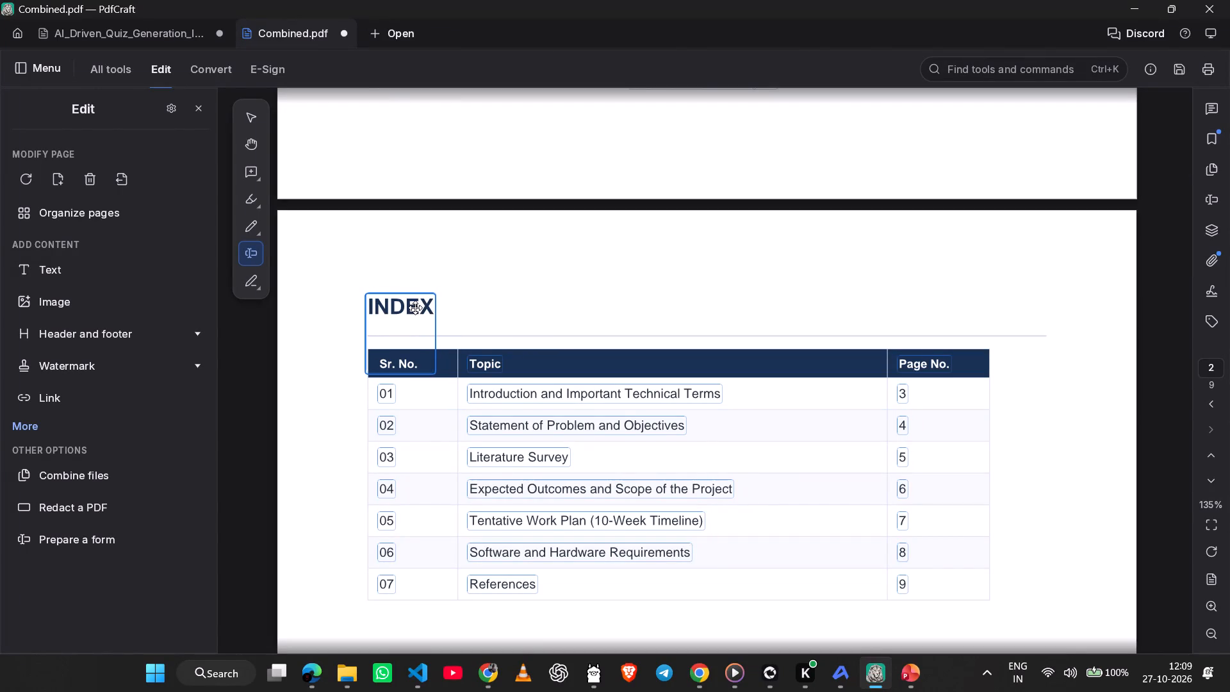
click(568, 274)
scroll(568, 274, down, 1)
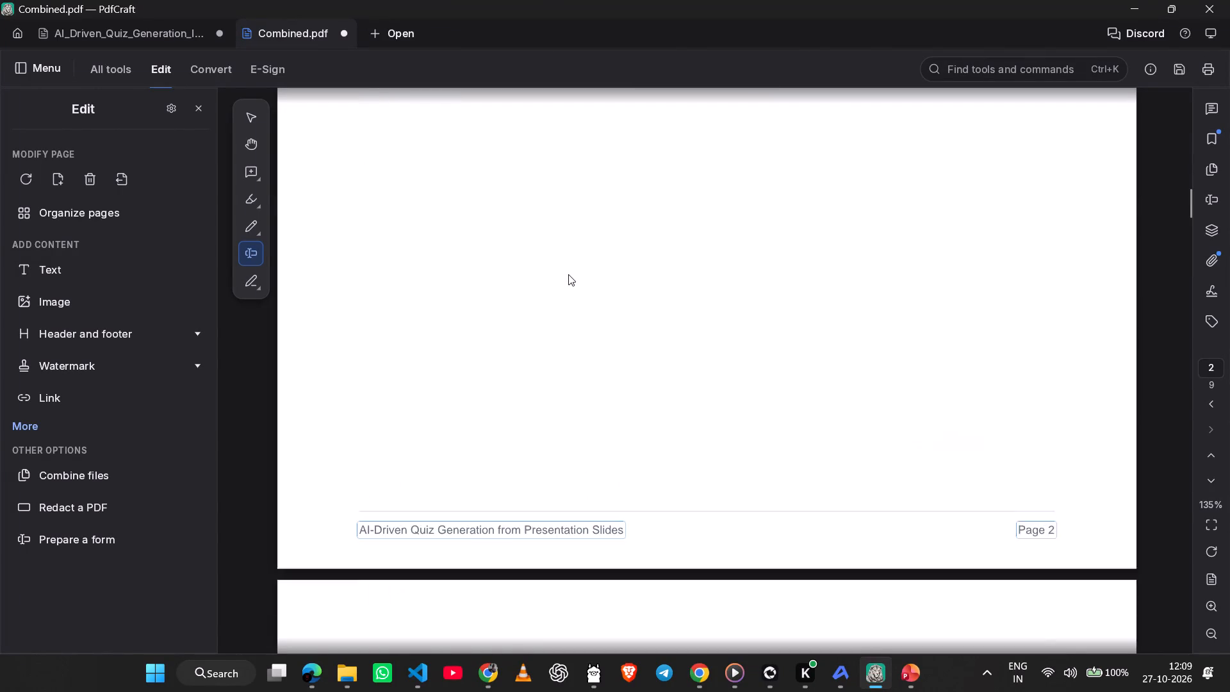
scroll(568, 274, down, 1)
click(586, 496)
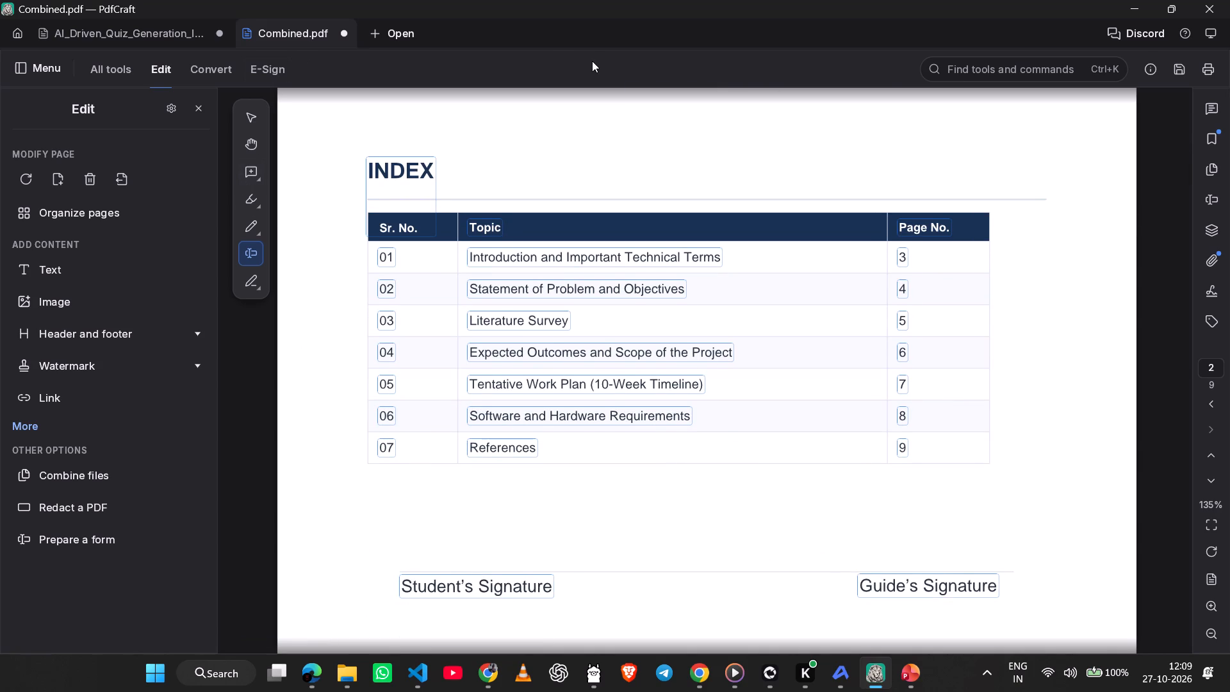
Save the combined document as a PDF named ai quiz synopsis in the Downloads folder.
click(1168, 65)
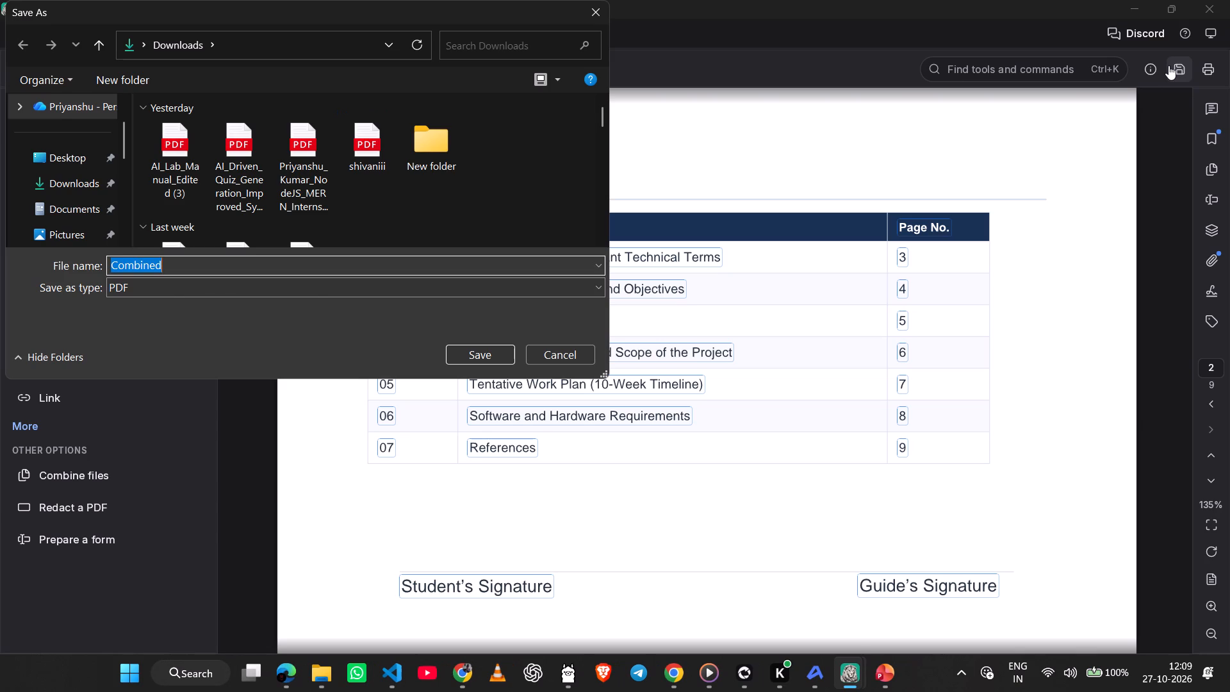
text(ai)
key(space)
text(quix)
key(BackSpace)
text(z)
key(space)
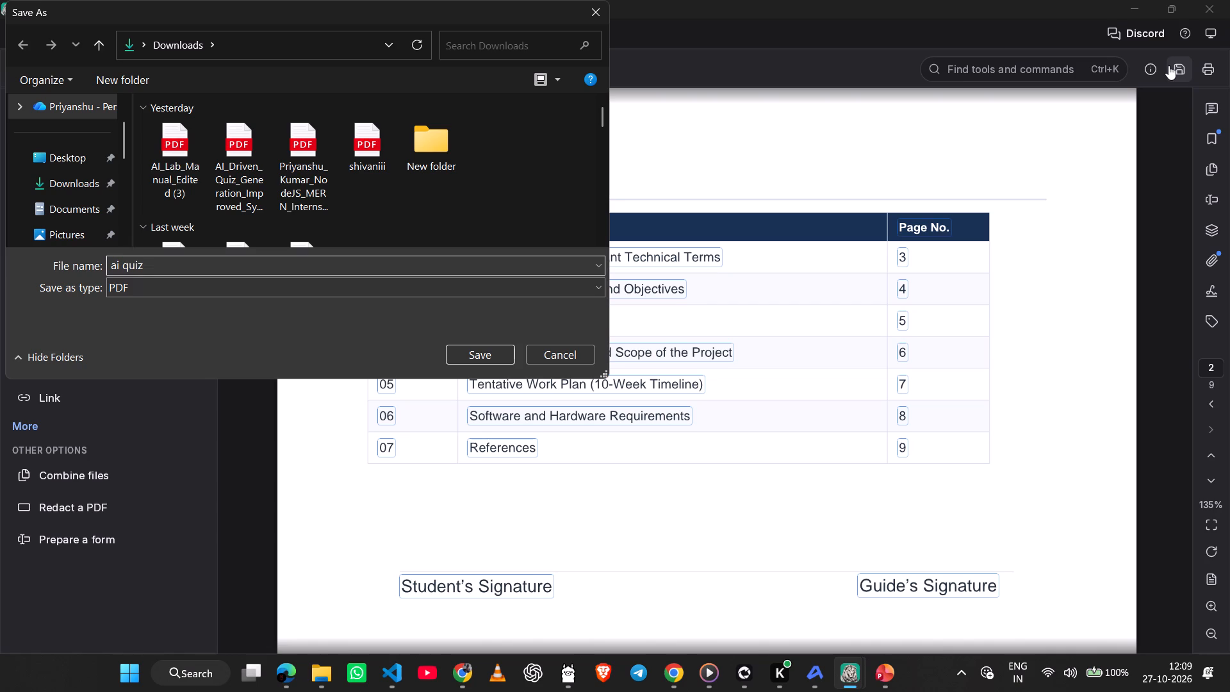
text(sm)
key(BackSpace)
text(ynop)
text(sis)
key(Return)
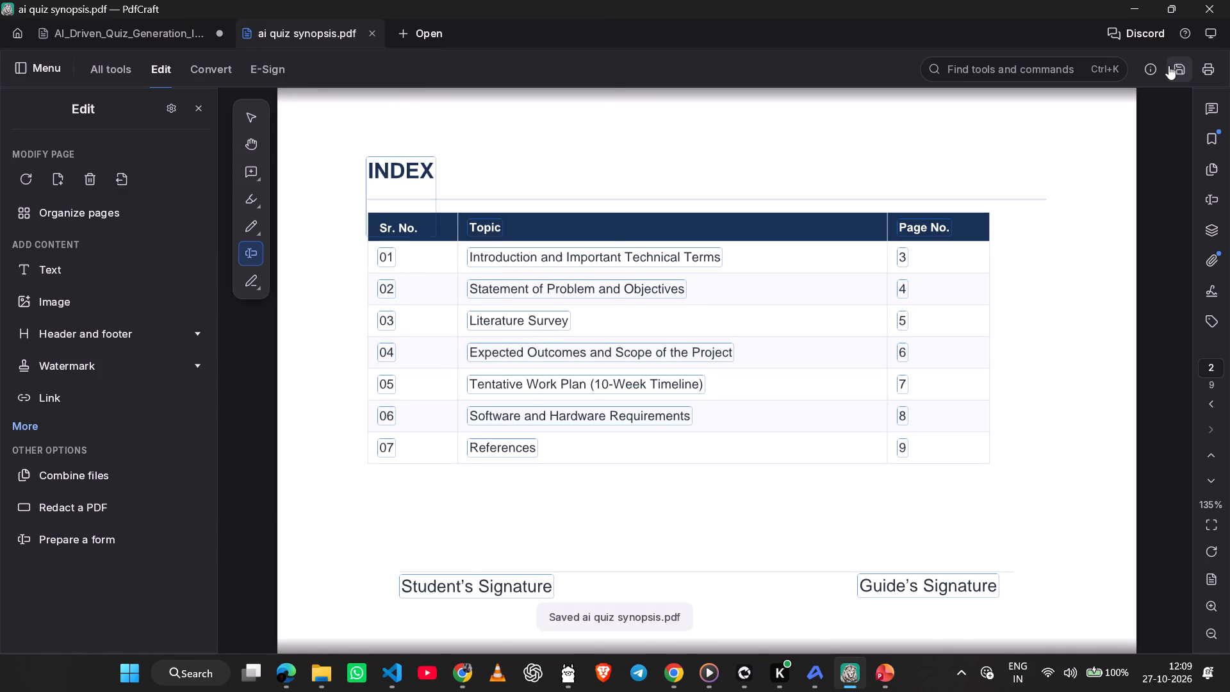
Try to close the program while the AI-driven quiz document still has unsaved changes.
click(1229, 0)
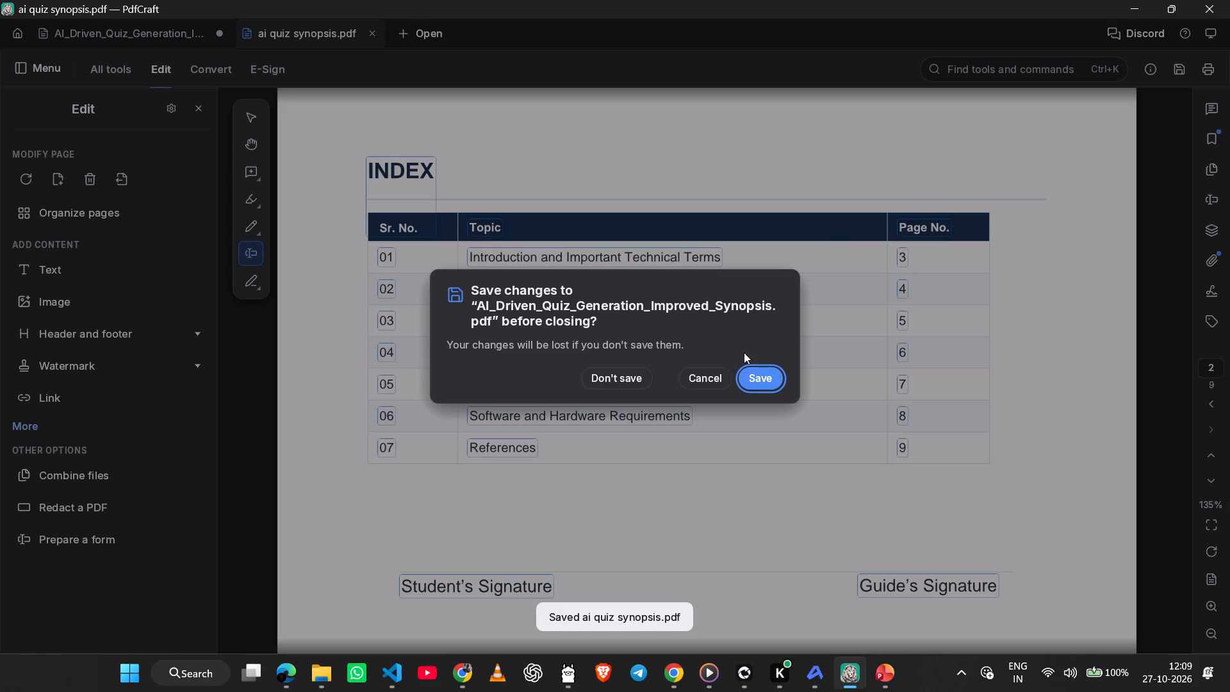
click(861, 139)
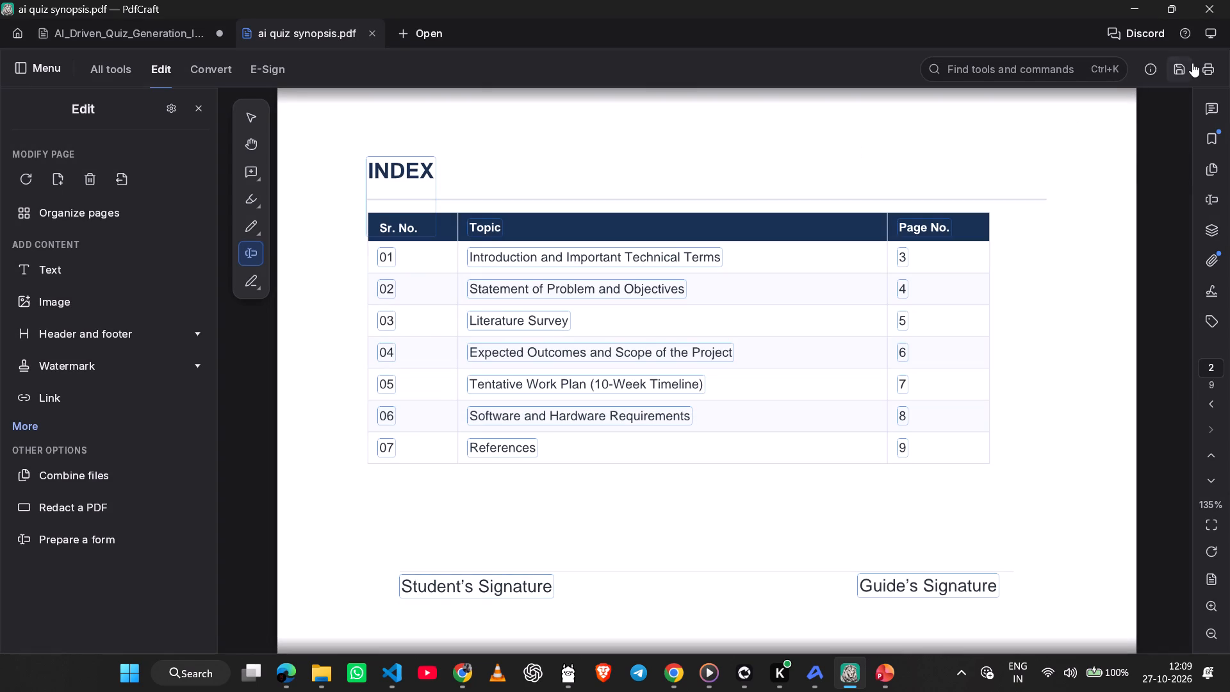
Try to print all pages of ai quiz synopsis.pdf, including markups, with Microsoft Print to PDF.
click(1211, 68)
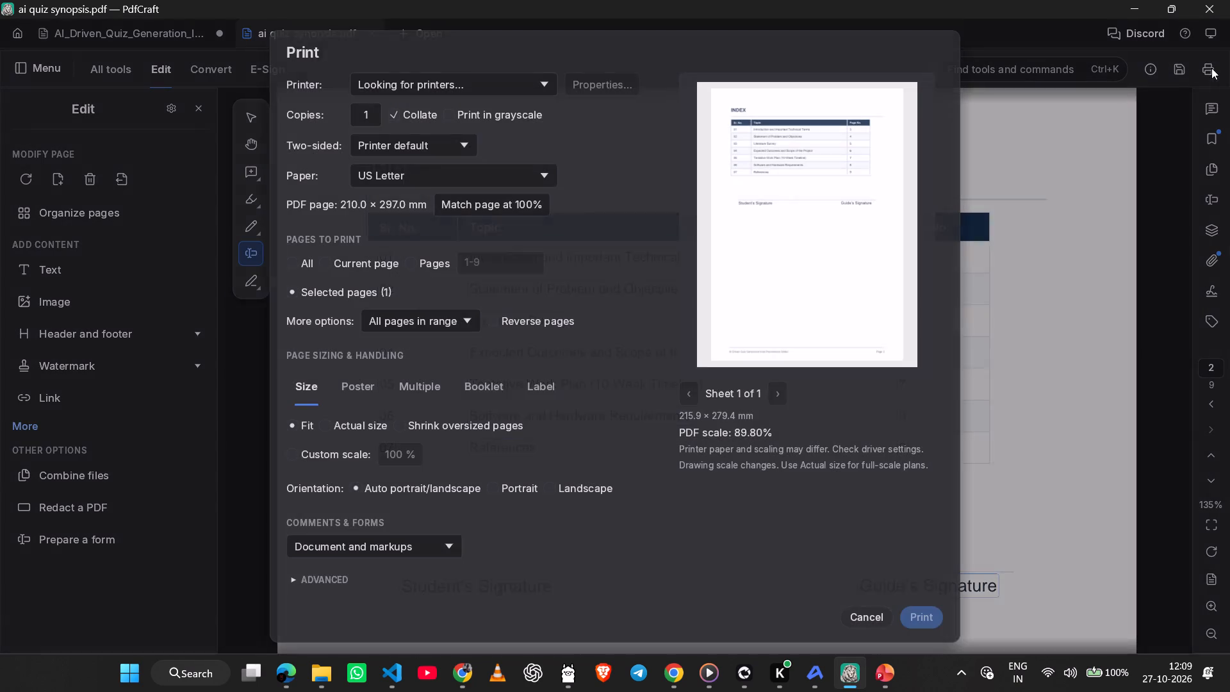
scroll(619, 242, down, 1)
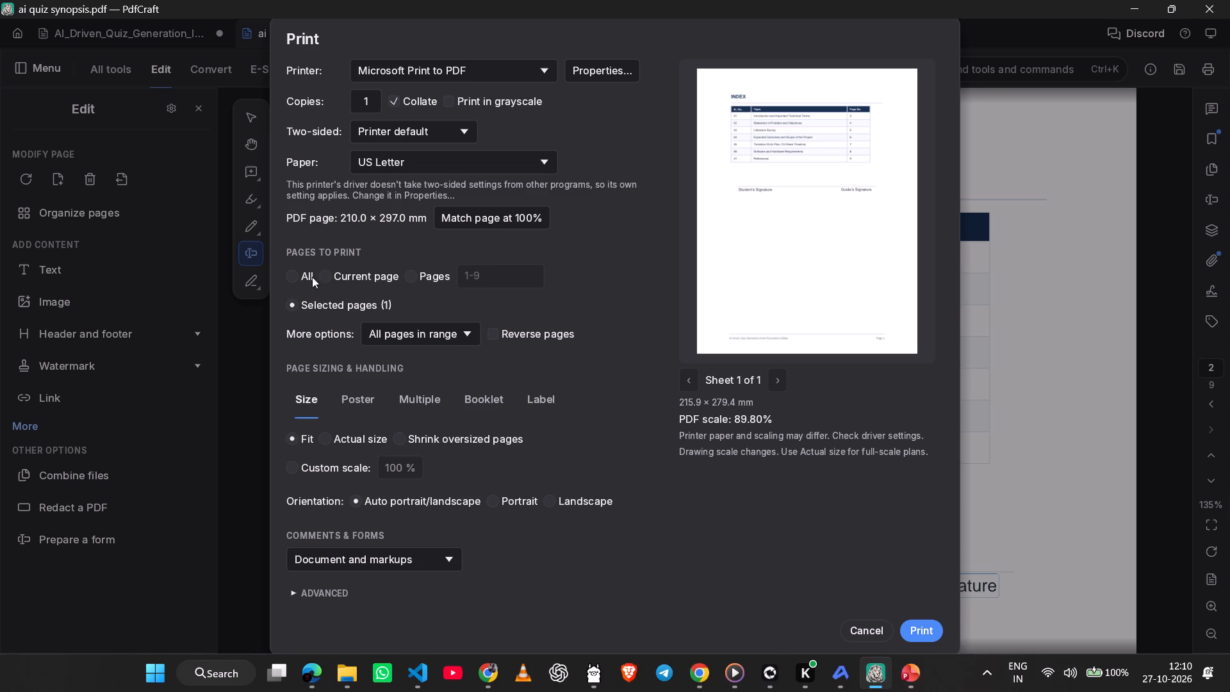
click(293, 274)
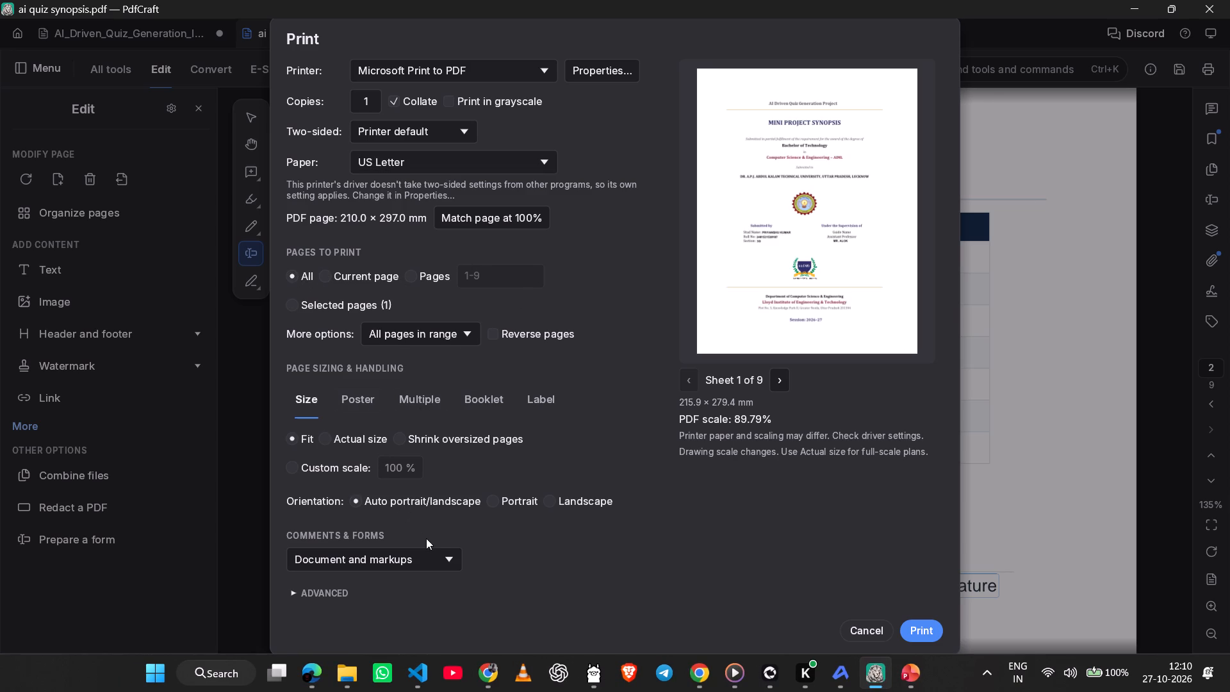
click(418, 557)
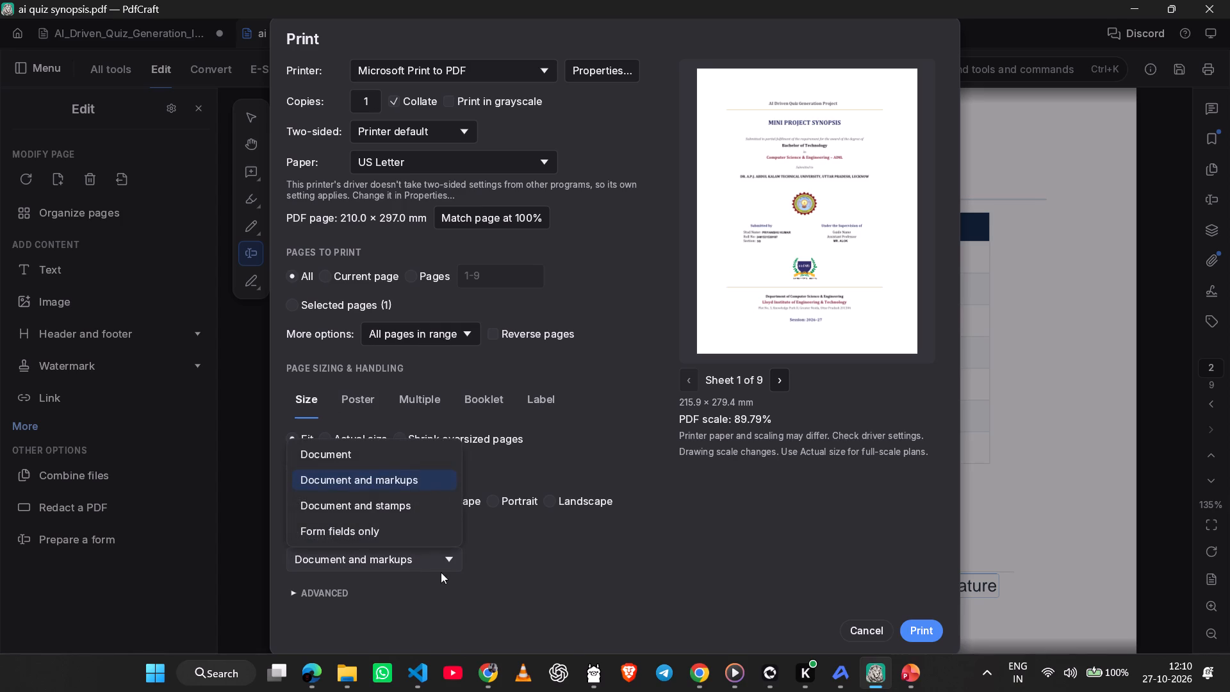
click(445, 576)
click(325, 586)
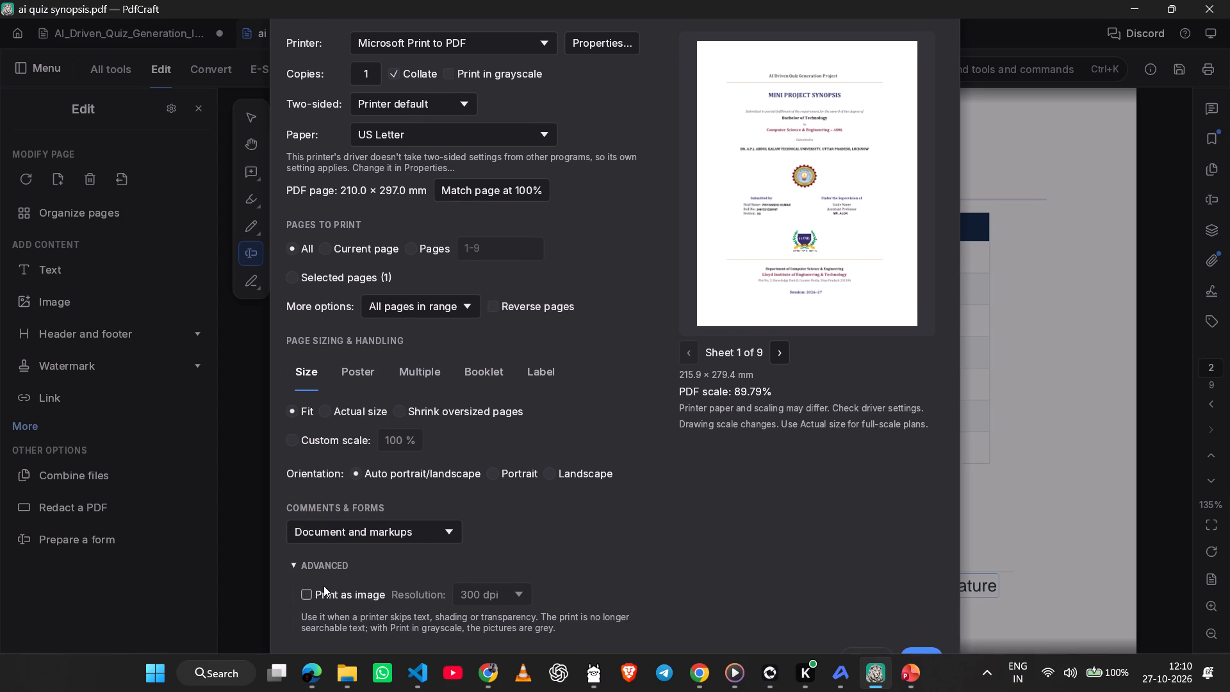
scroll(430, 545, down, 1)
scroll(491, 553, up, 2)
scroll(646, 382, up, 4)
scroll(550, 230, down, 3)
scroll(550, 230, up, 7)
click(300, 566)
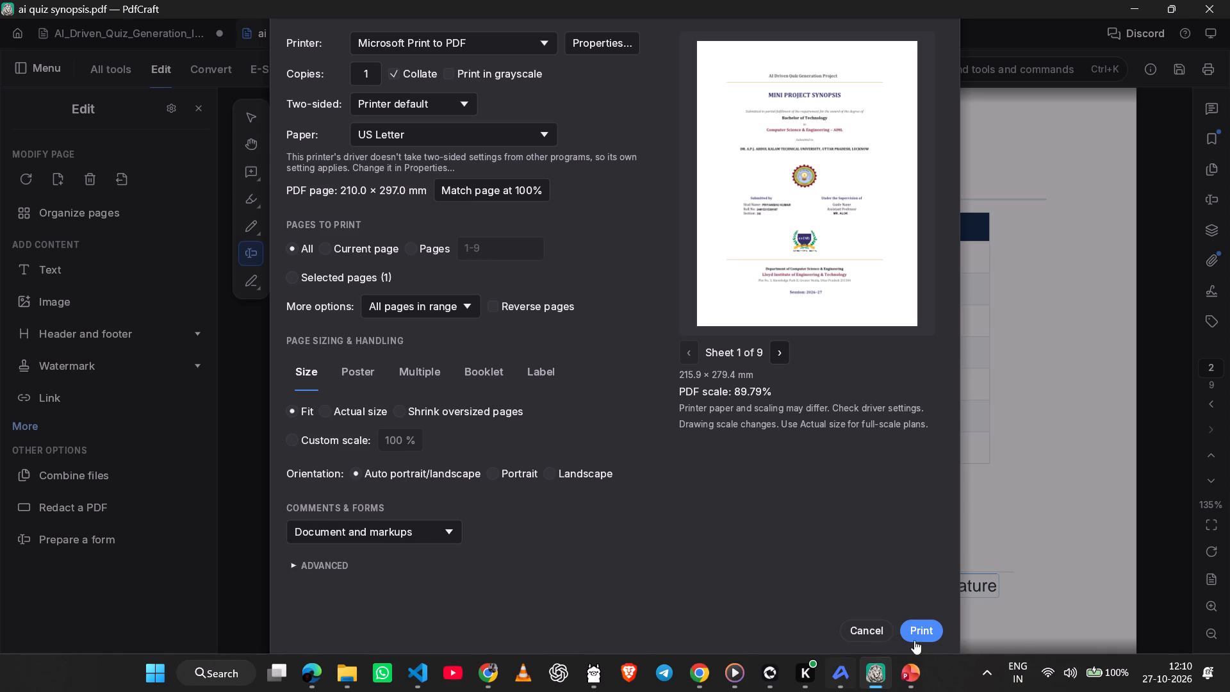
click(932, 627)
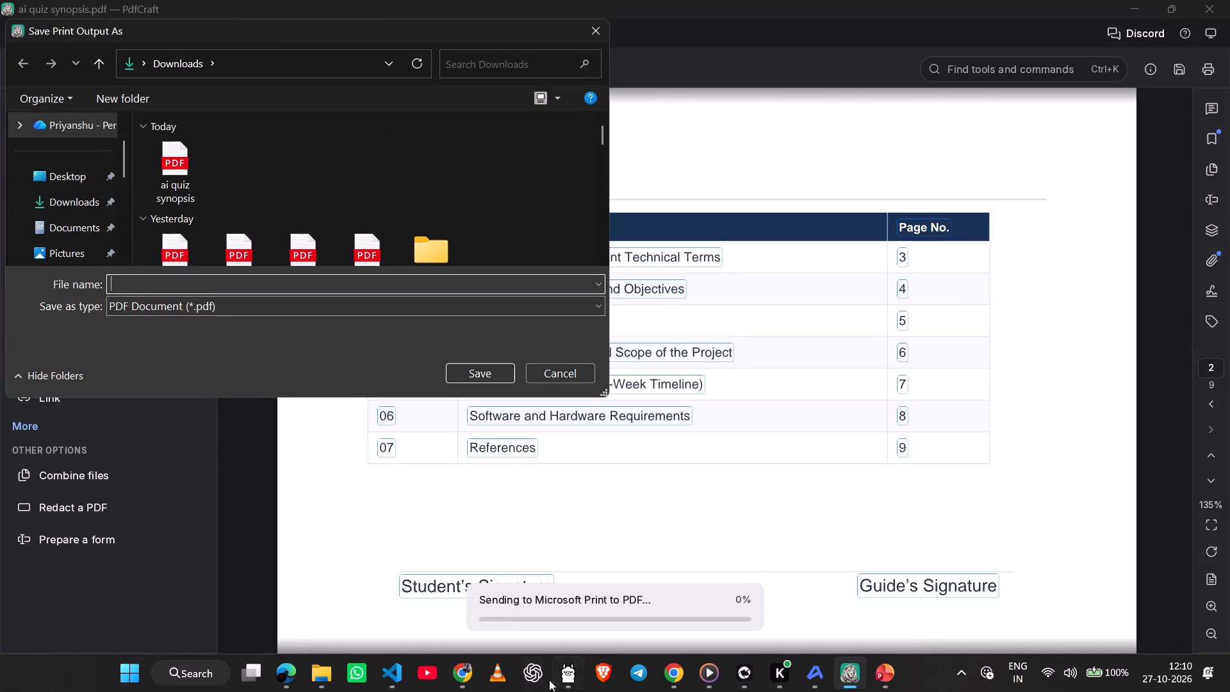
Open the saved ai quiz synopsis PDF from Downloads in Edge, examine its pages in order, and close the viewer.
click(332, 672)
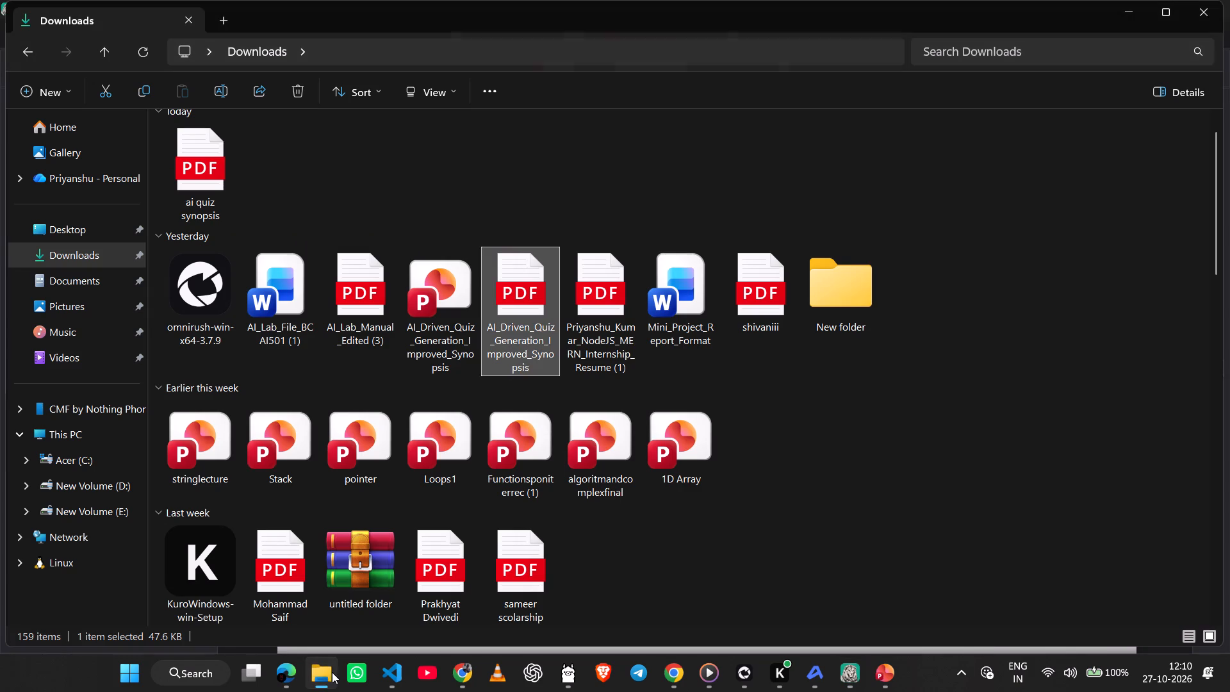
double_click(217, 165)
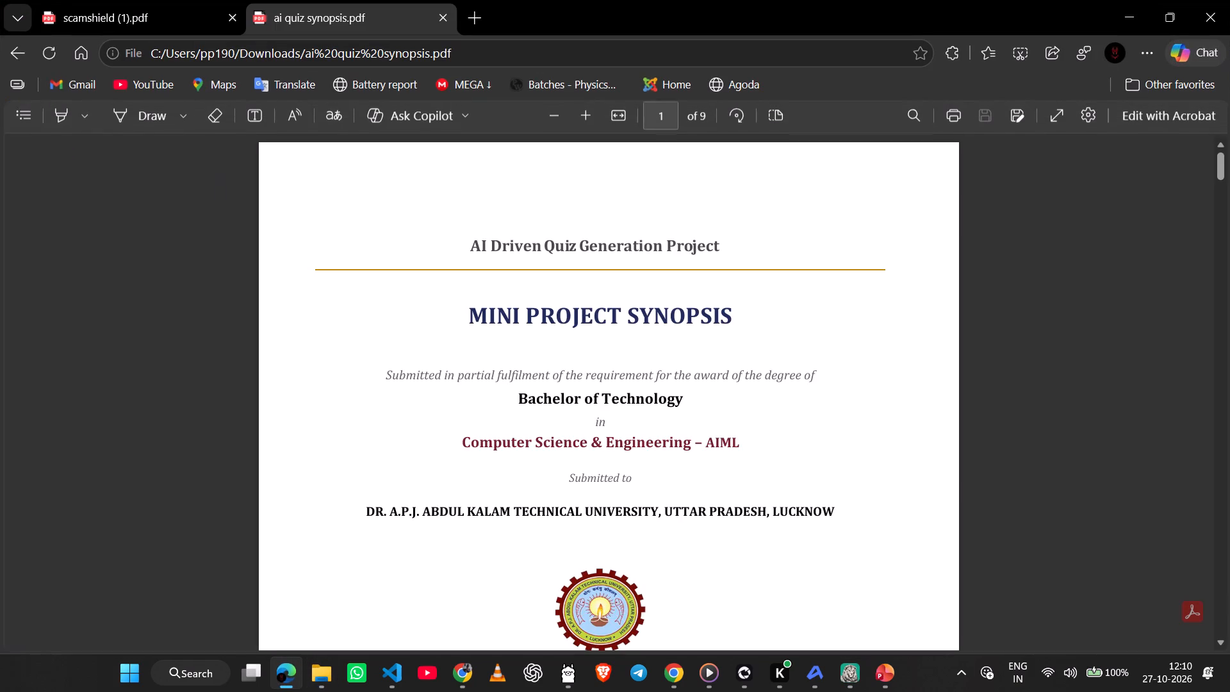
scroll(497, 321, down, 7)
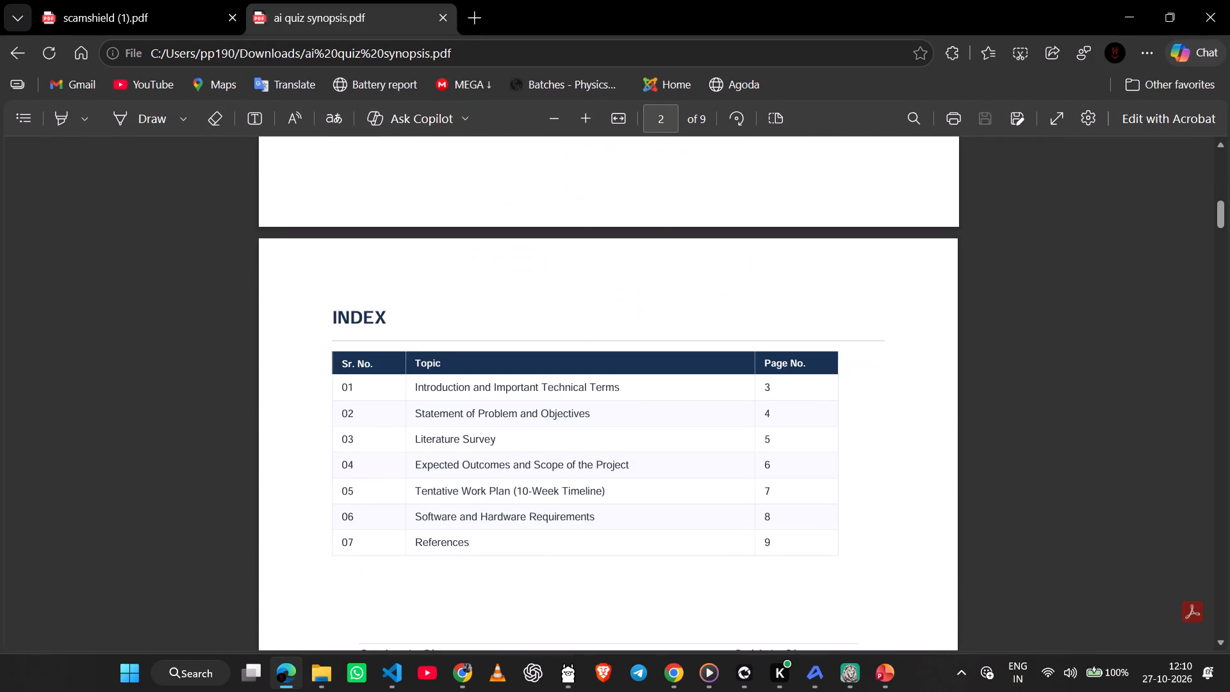
scroll(497, 321, down, 8)
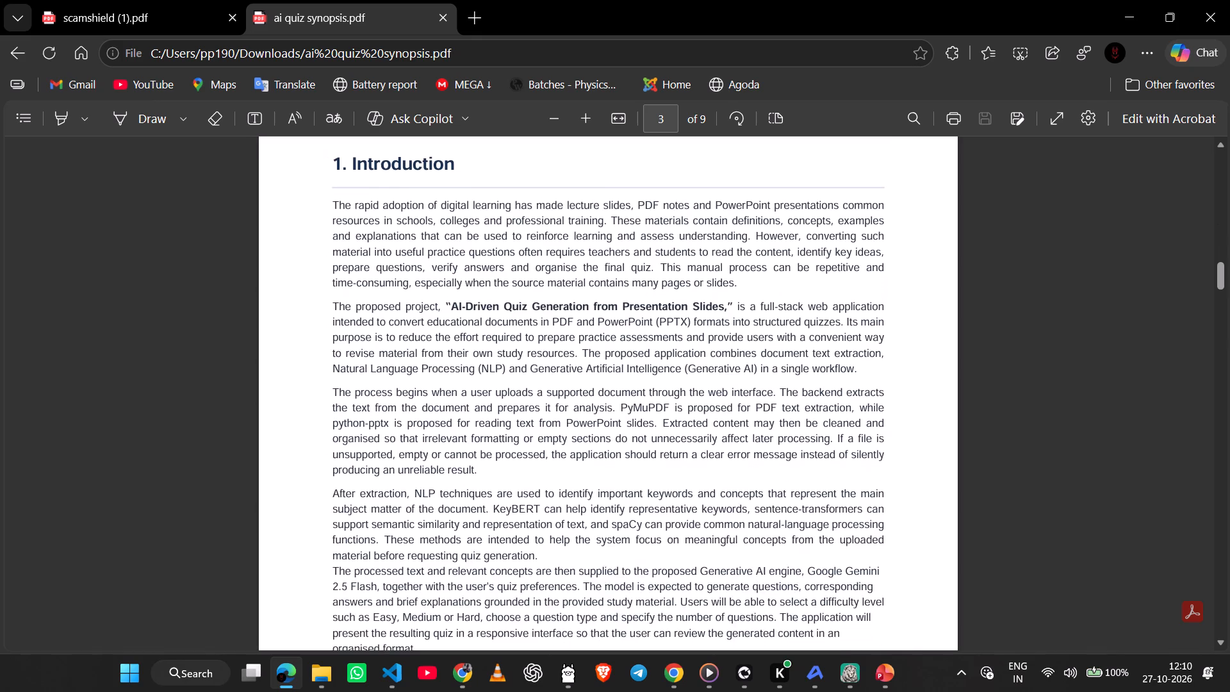
scroll(497, 321, down, 8)
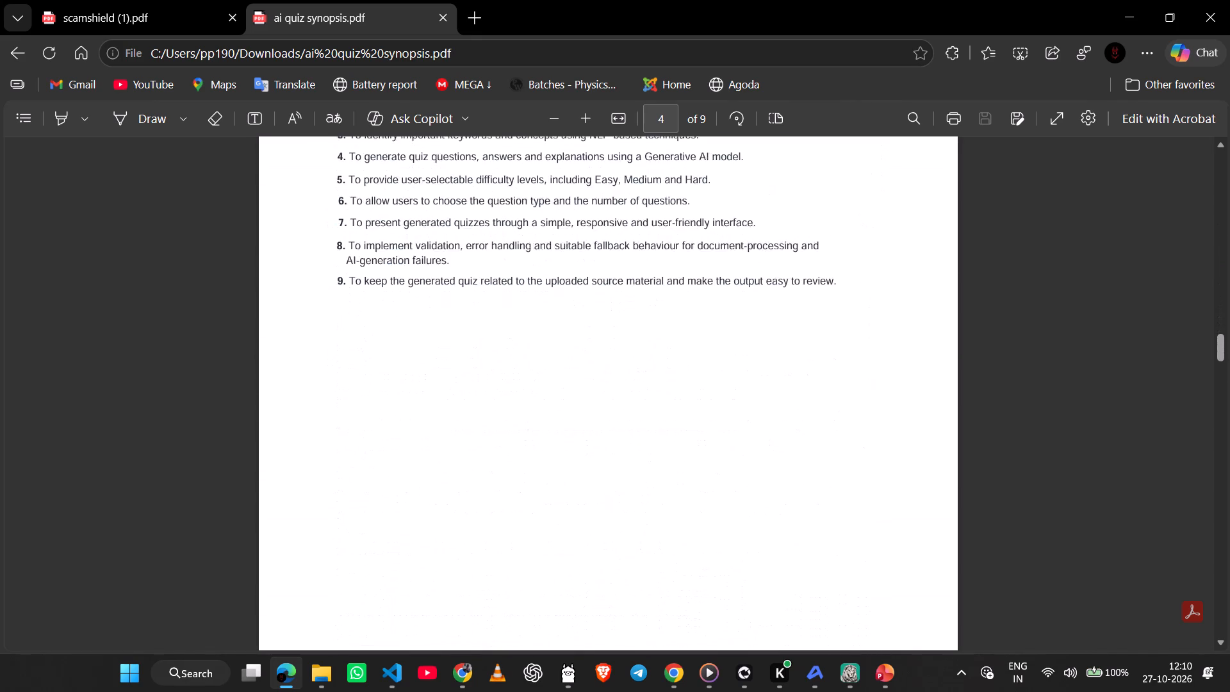
scroll(497, 321, down, 8)
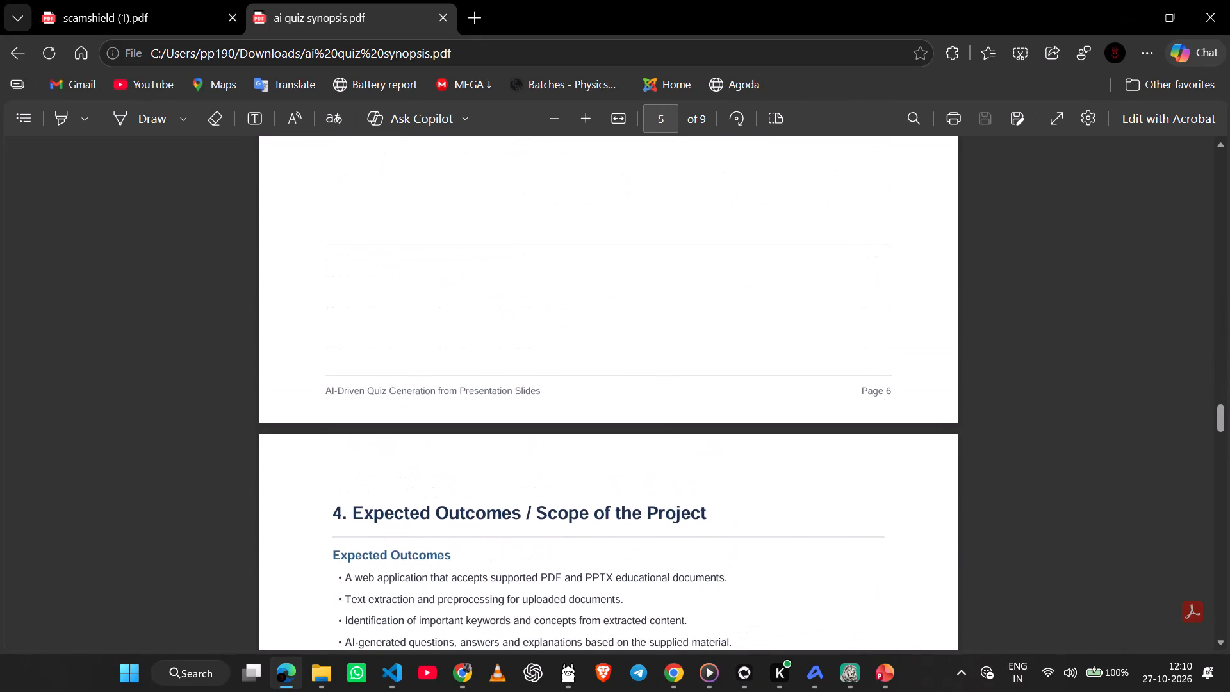
scroll(497, 321, down, 6)
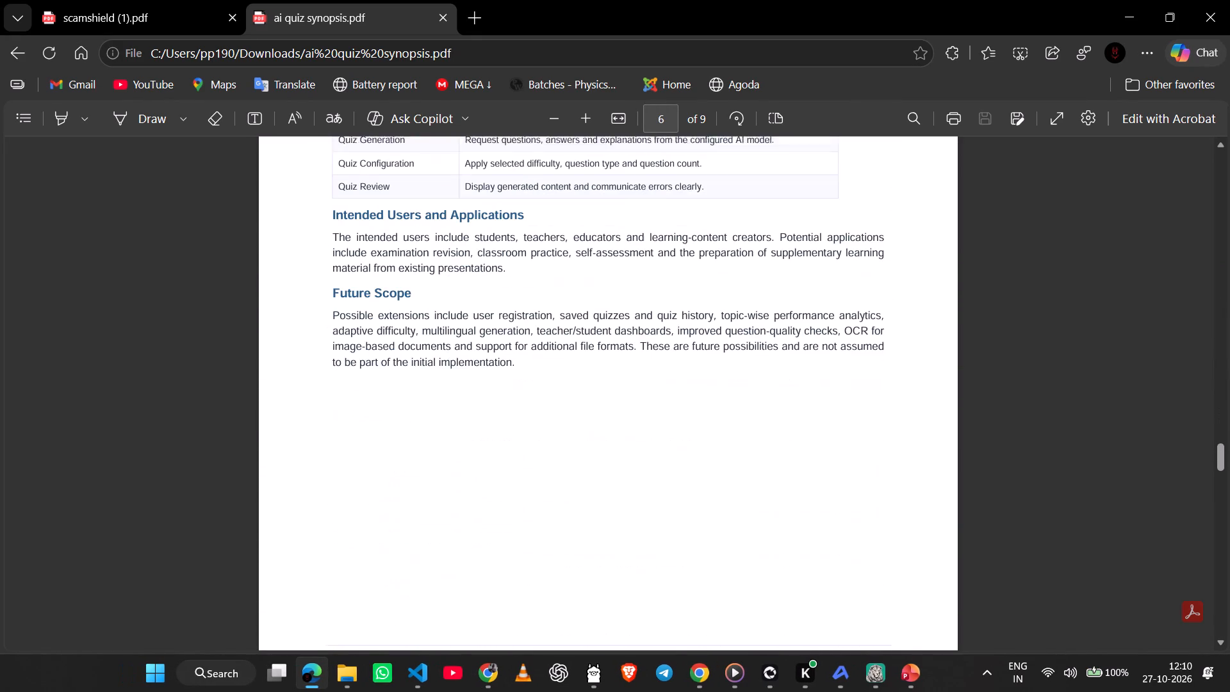
scroll(497, 321, down, 4)
click(1229, 0)
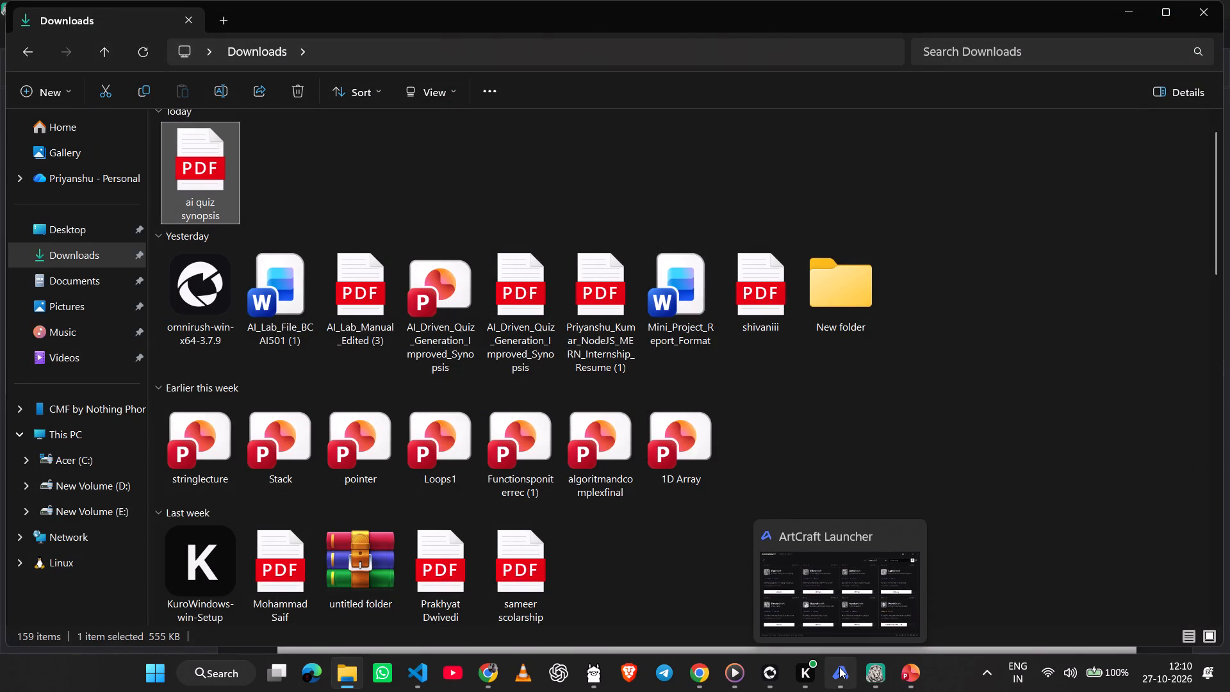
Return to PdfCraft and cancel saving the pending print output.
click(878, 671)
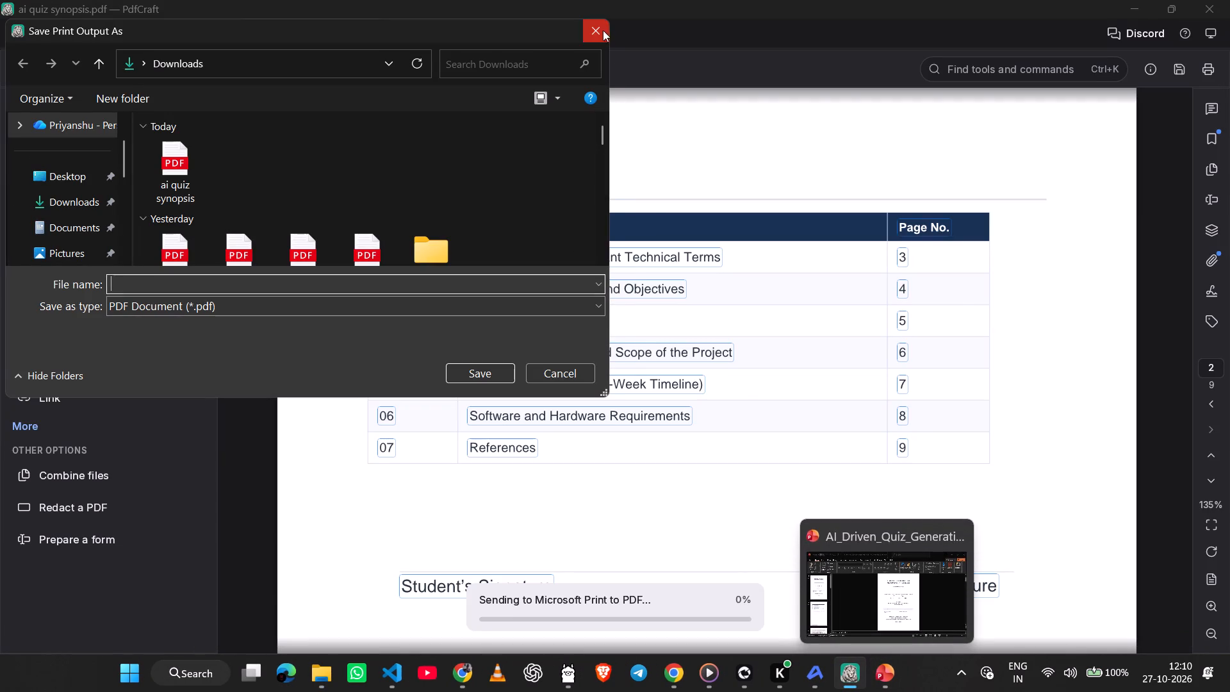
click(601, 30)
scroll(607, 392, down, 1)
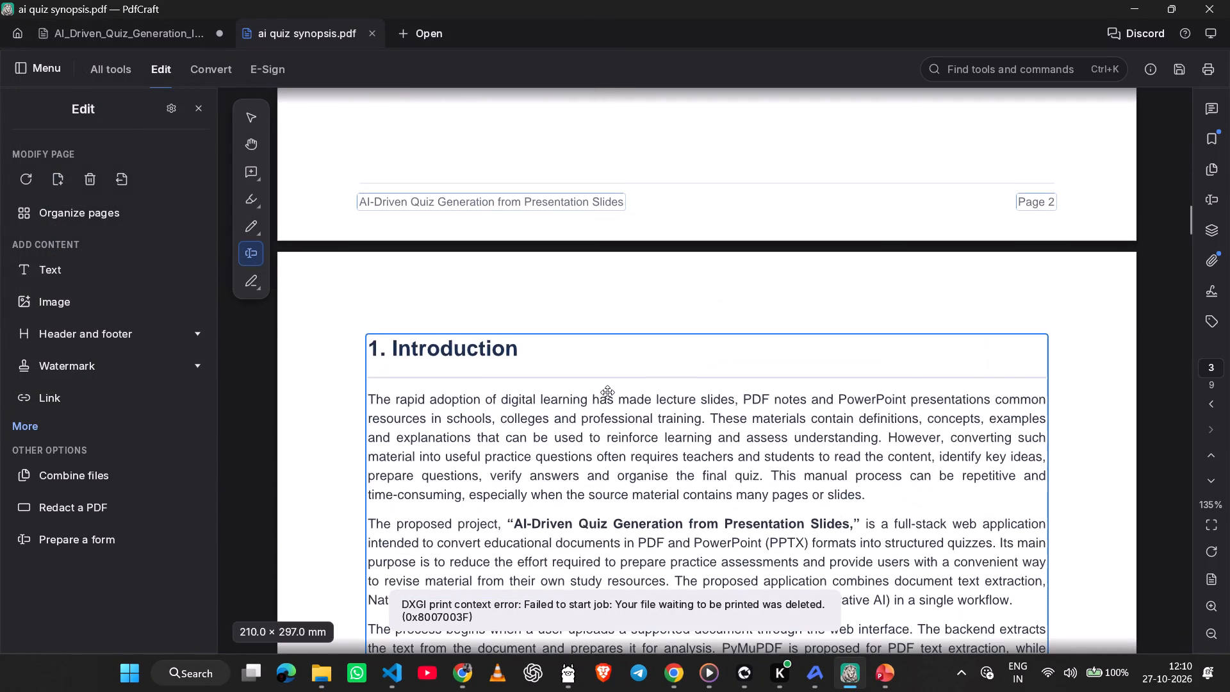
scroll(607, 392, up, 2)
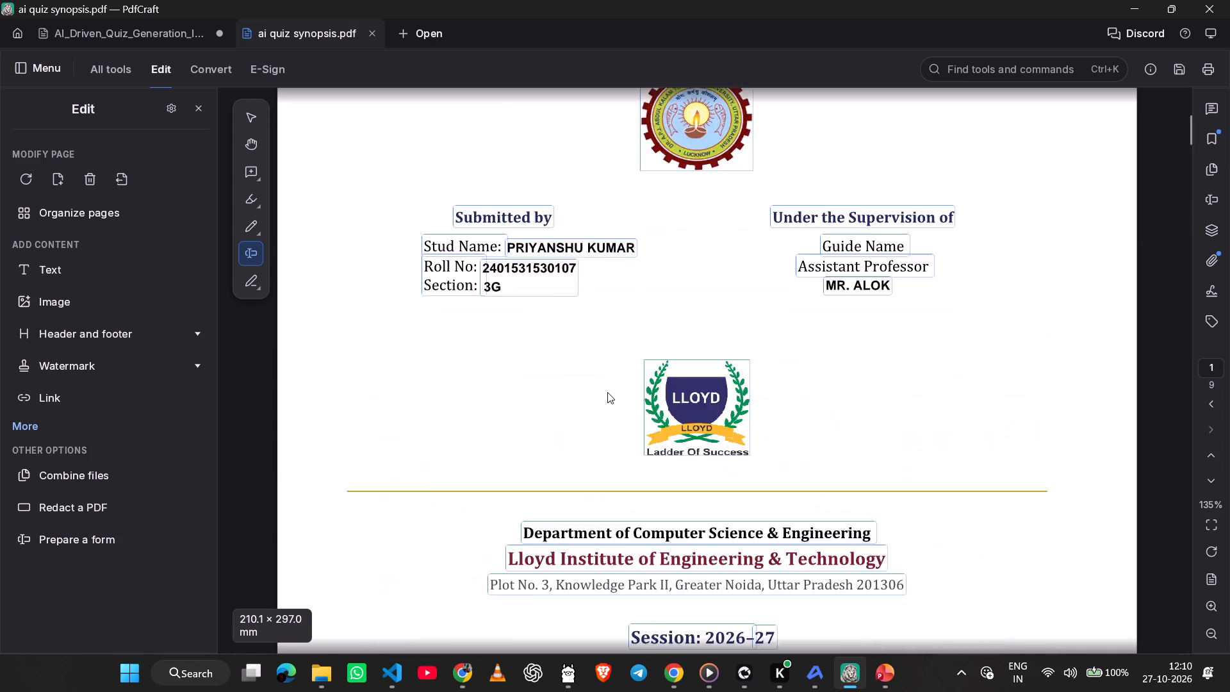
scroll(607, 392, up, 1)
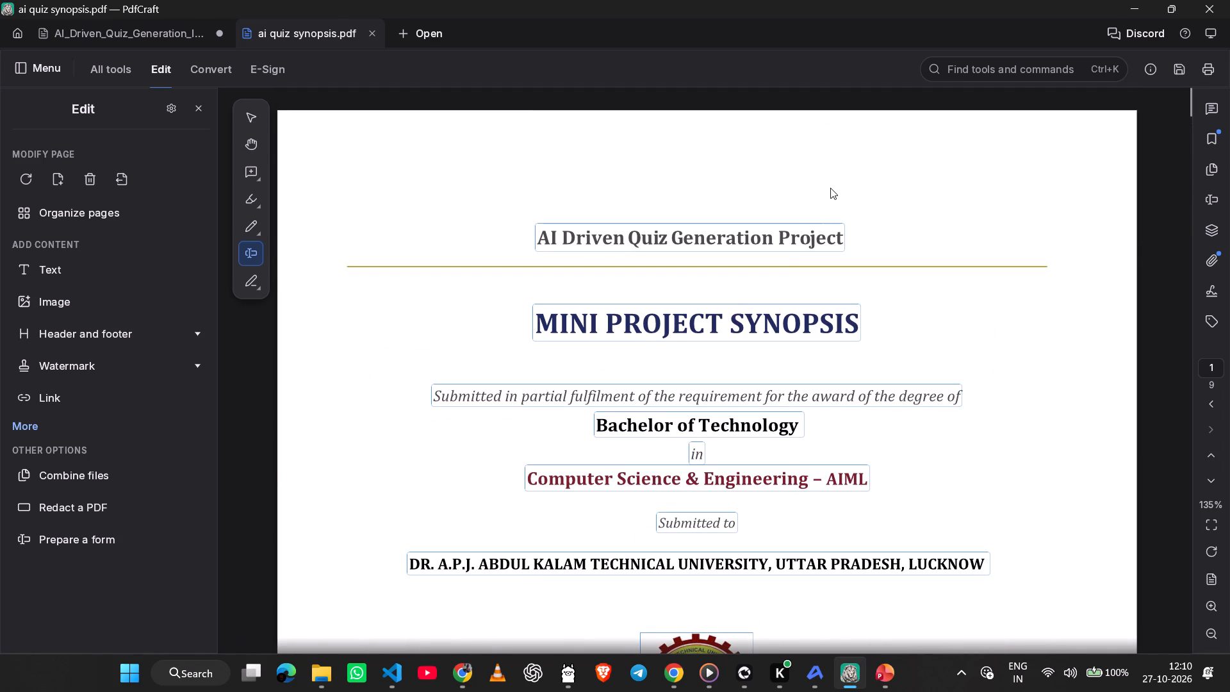
Delete the footer text "AI-Driven Quiz Generation from Presentation Slides" on the index page, keeping its Page 2 label.
click(830, 188)
click(927, 306)
scroll(927, 306, down, 2)
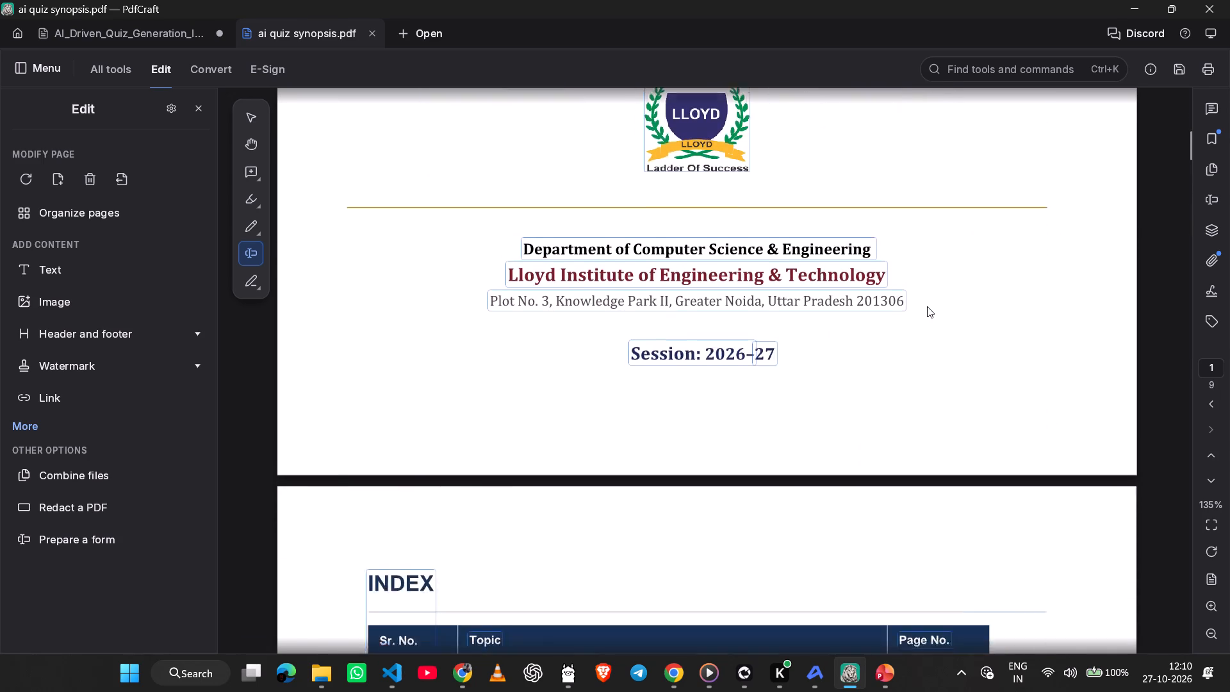
scroll(927, 306, down, 3)
scroll(927, 306, up, 1)
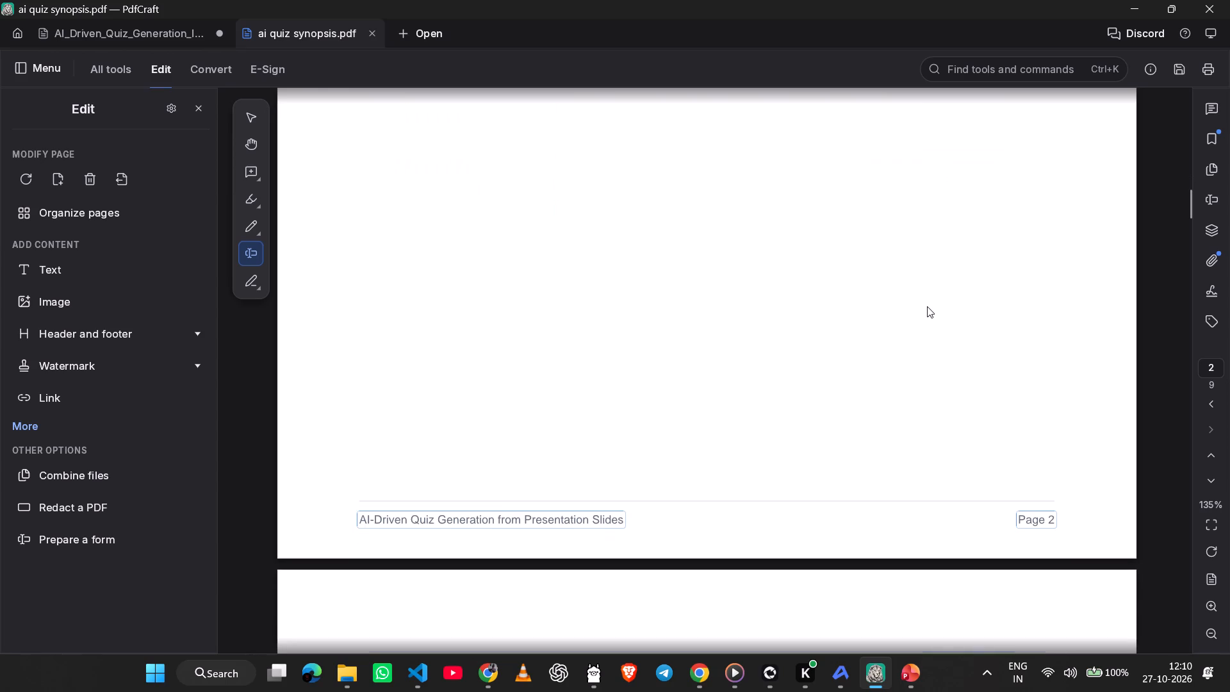
click(594, 526)
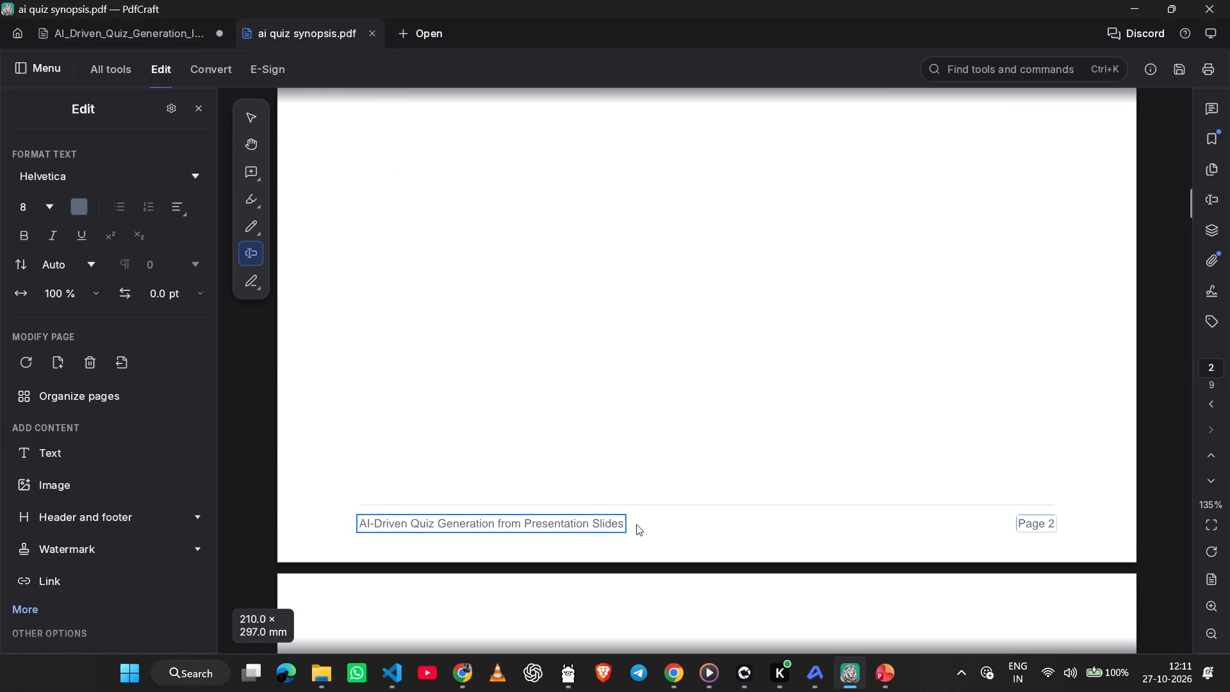
click(636, 524)
click(613, 525)
key(Delete)
key(Delete)
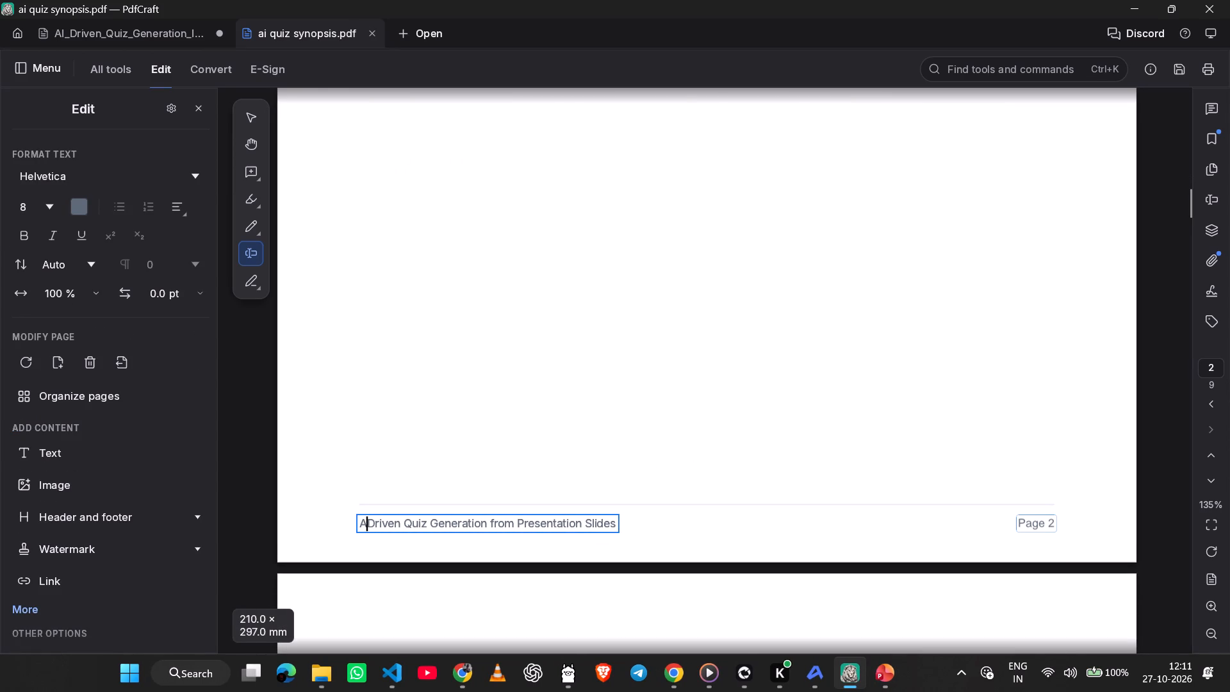
drag(361, 527, 455, 531)
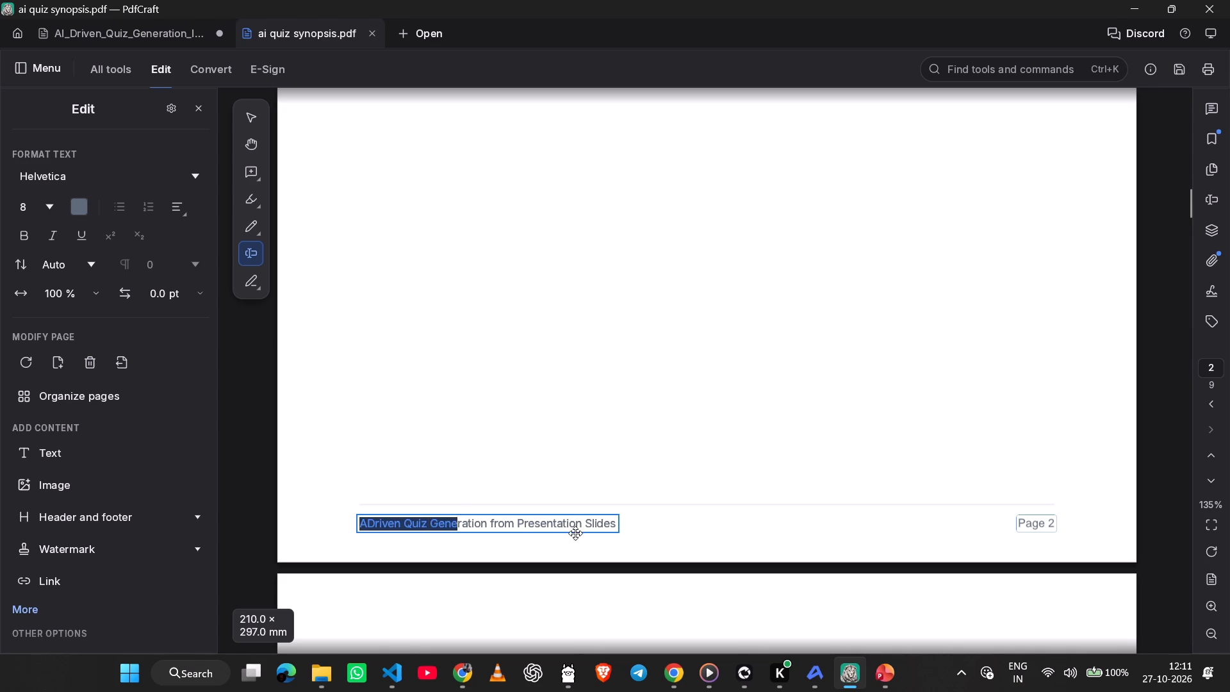
click(584, 530)
drag(584, 530, 609, 530)
click(609, 530)
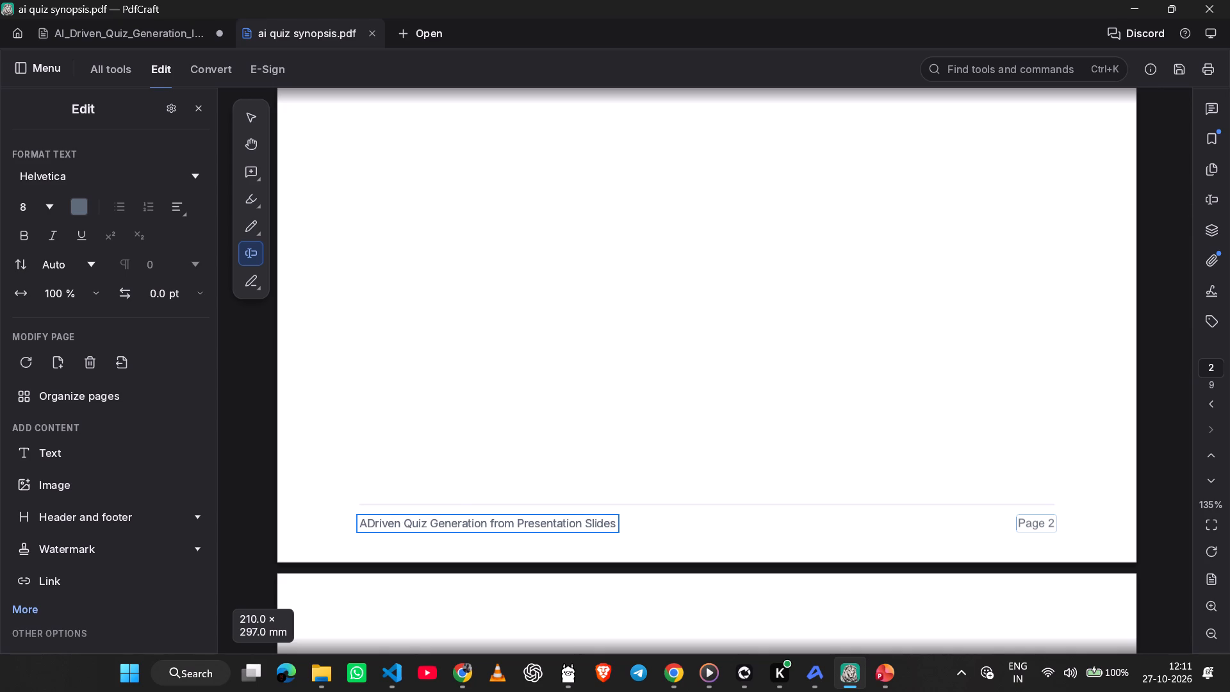
click(615, 525)
click(619, 517)
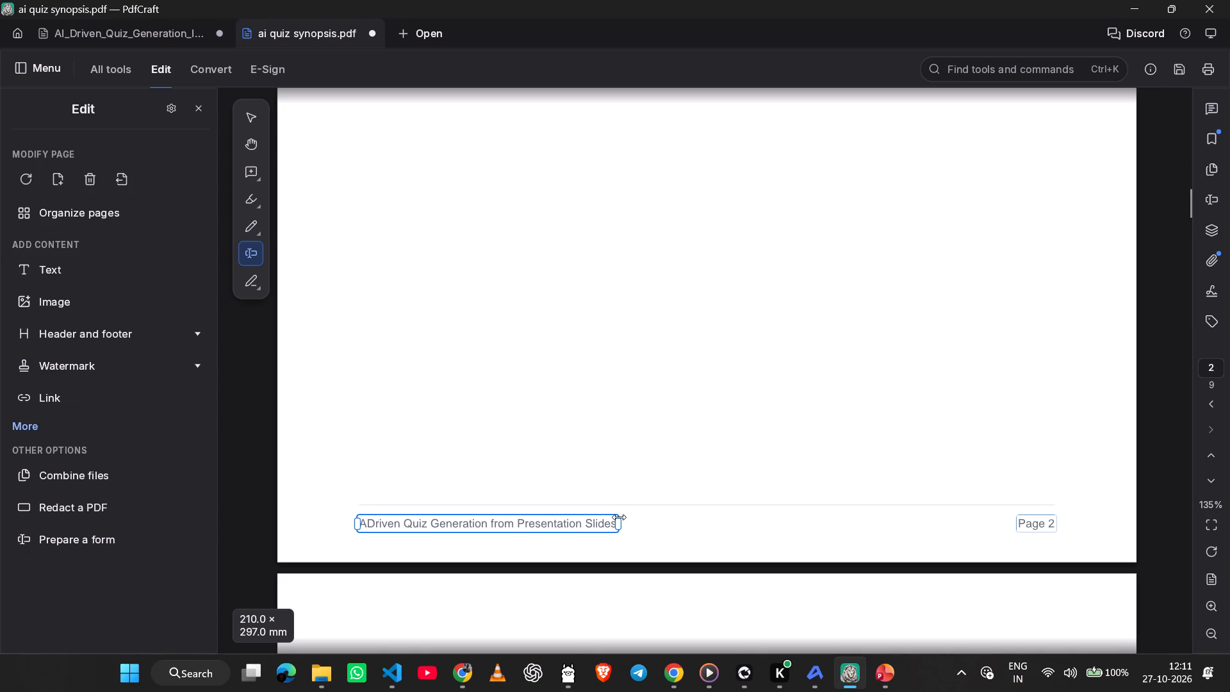
key(Delete)
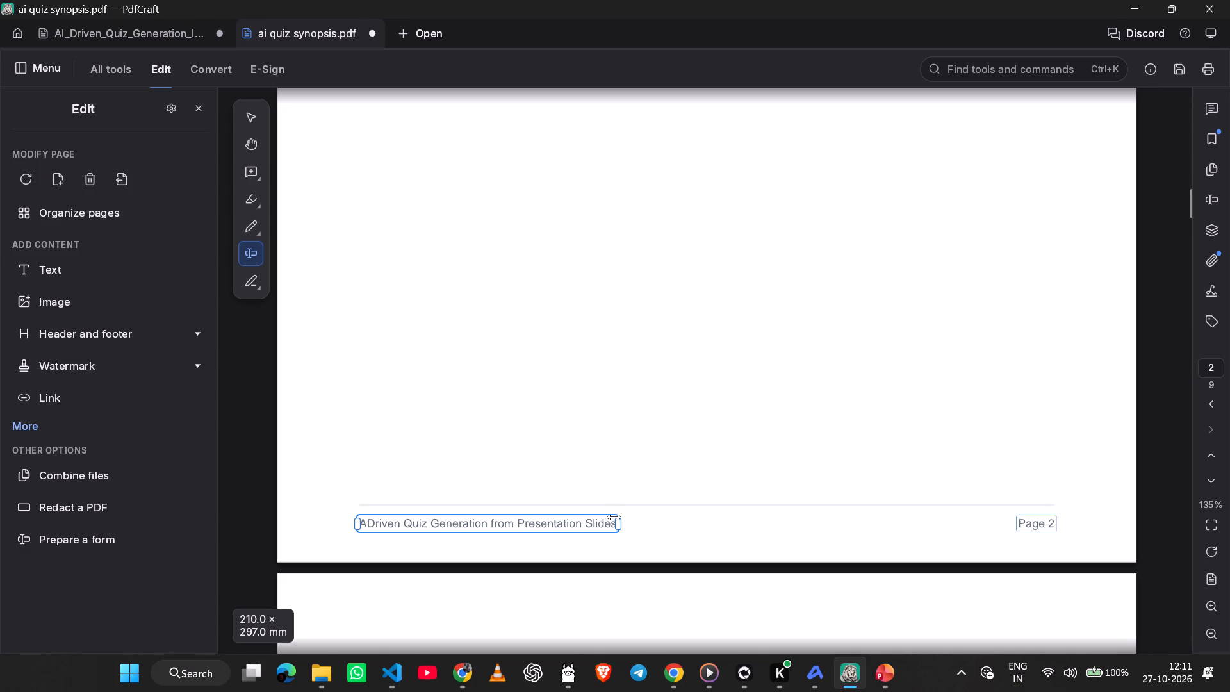
click(613, 517)
key(BackSpace)
key(BackSpace)
key(BackSpace)
key(BackSpace)
key(BackSpace)
key(BackSpace)
key(BackSpace)
key(BackSpace)
key(BackSpace)
key(BackSpace)
key(BackSpace)
key(BackSpace)
key(BackSpace)
key(BackSpace)
key(BackSpace)
key(BackSpace)
key(BackSpace)
key(BackSpace)
key(BackSpace)
key(BackSpace)
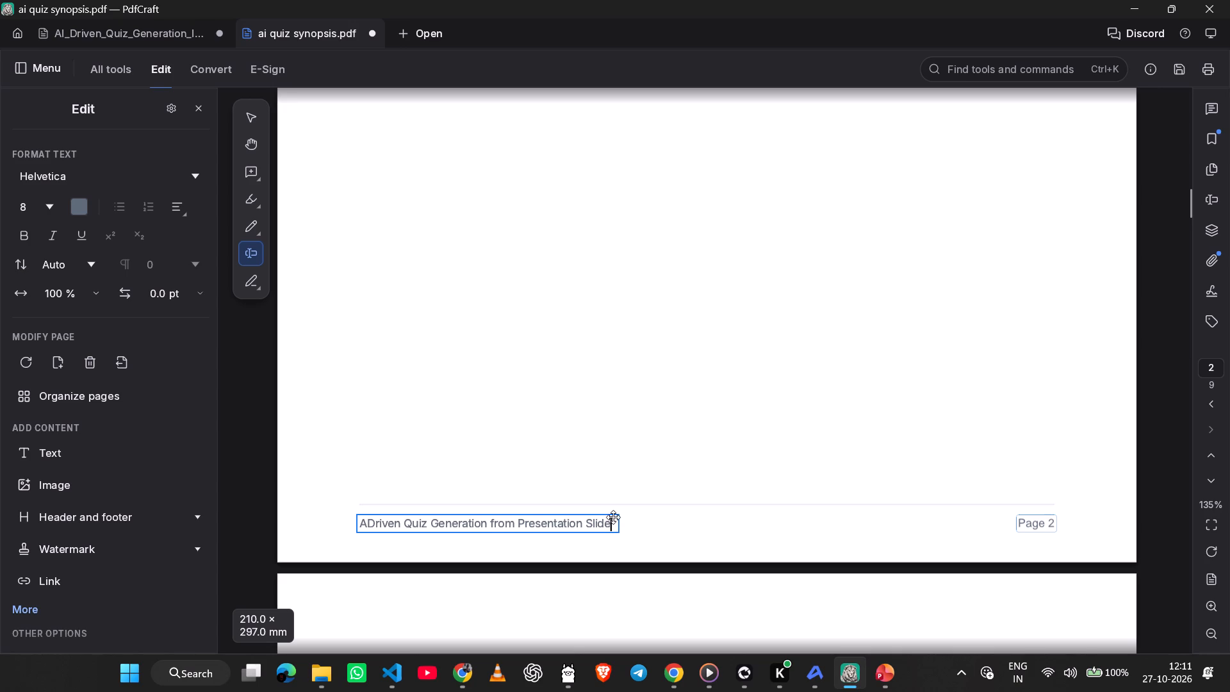
key(BackSpace)
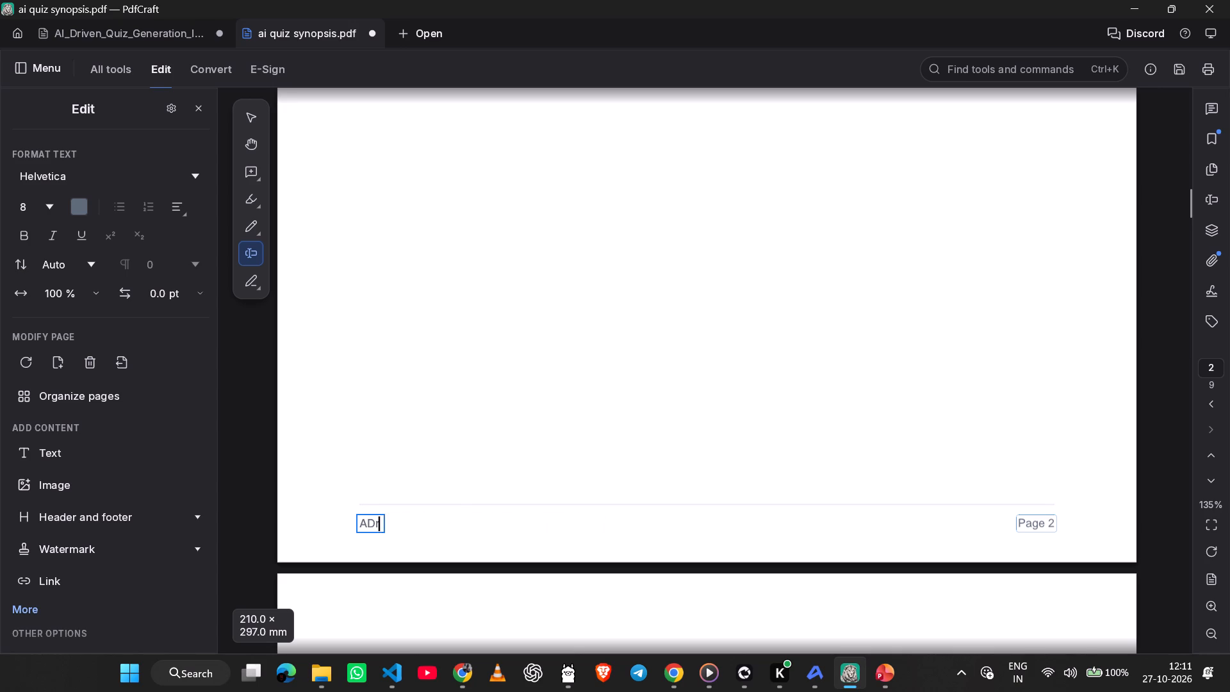
key(BackSpace)
key(BackSpace)
key(BackSpace)
click(613, 517)
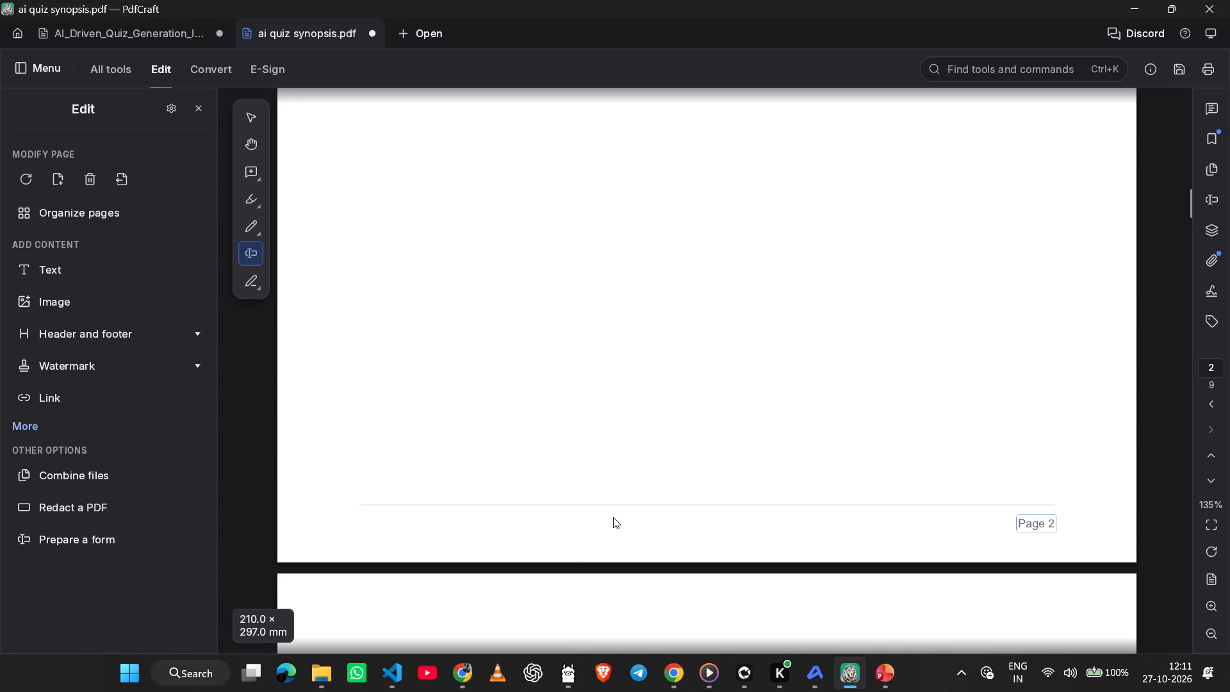
Delete the footer text "AI-Driven Quiz Generation from Presentation Slides" on the page labelled Page 5, before the Literature Survey.
scroll(571, 557, down, 4)
scroll(571, 557, up, 1)
scroll(571, 557, down, 3)
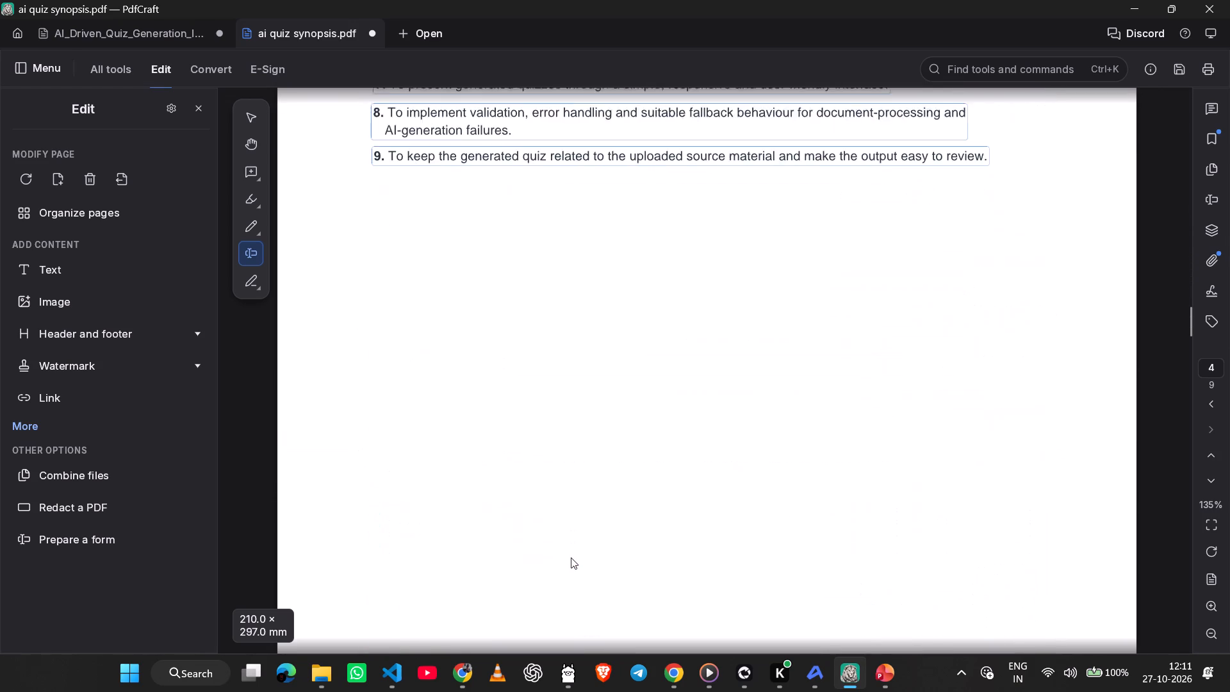
scroll(571, 557, down, 3)
scroll(571, 557, up, 1)
scroll(571, 557, down, 2)
scroll(571, 557, up, 2)
scroll(571, 557, down, 1)
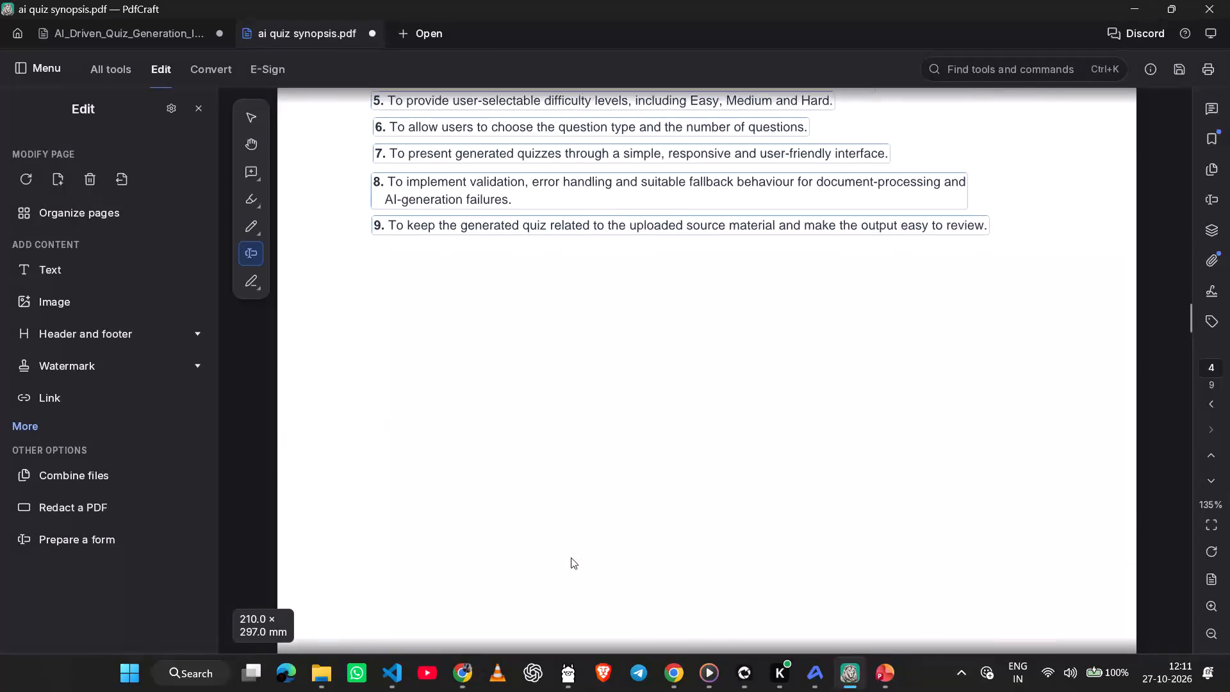
scroll(571, 557, down, 1)
scroll(571, 557, up, 1)
click(621, 399)
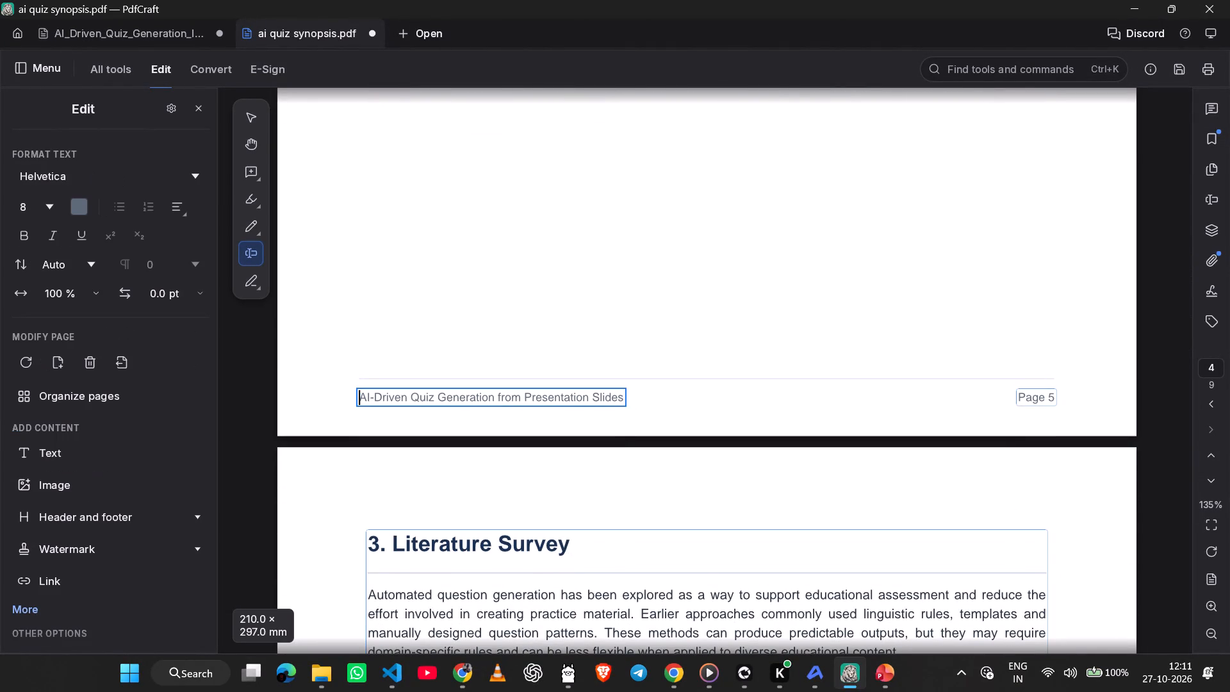
click(623, 395)
key(BackSpace)
key(BackSpace)
key(BackSpace)
key(BackSpace)
key(BackSpace)
key(BackSpace)
key(BackSpace)
key(BackSpace)
key(BackSpace)
key(BackSpace)
key(BackSpace)
key(BackSpace)
key(BackSpace)
key(BackSpace)
key(BackSpace)
key(BackSpace)
key(BackSpace)
key(BackSpace)
key(BackSpace)
key(BackSpace)
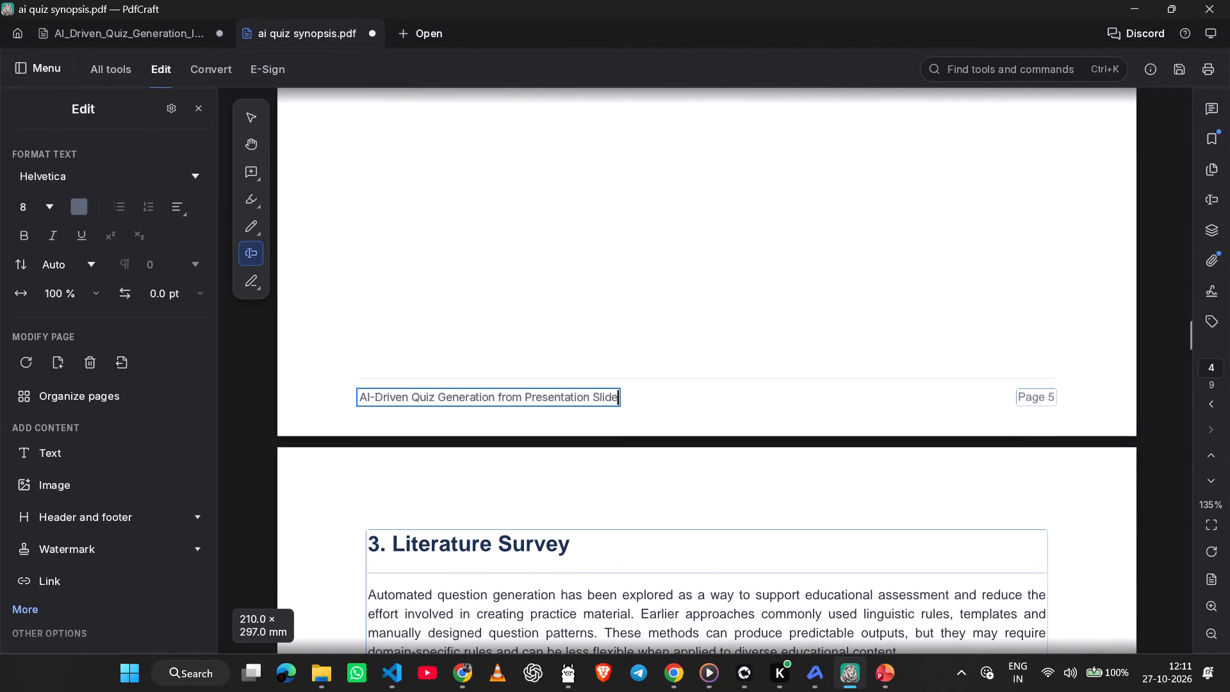
key(BackSpace)
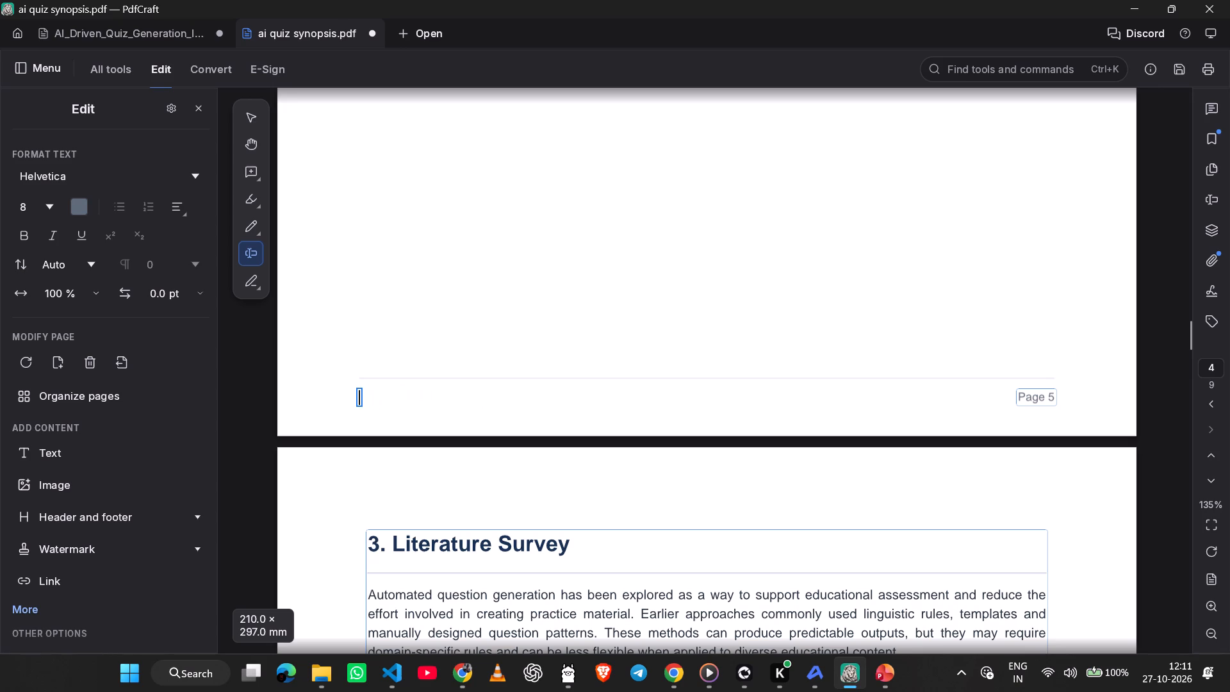
Delete the footer text "AI-Driven Quiz Generation from Presentation Slides" on the page labelled Page 6.
scroll(623, 395, down, 4)
scroll(623, 395, up, 1)
scroll(623, 395, down, 1)
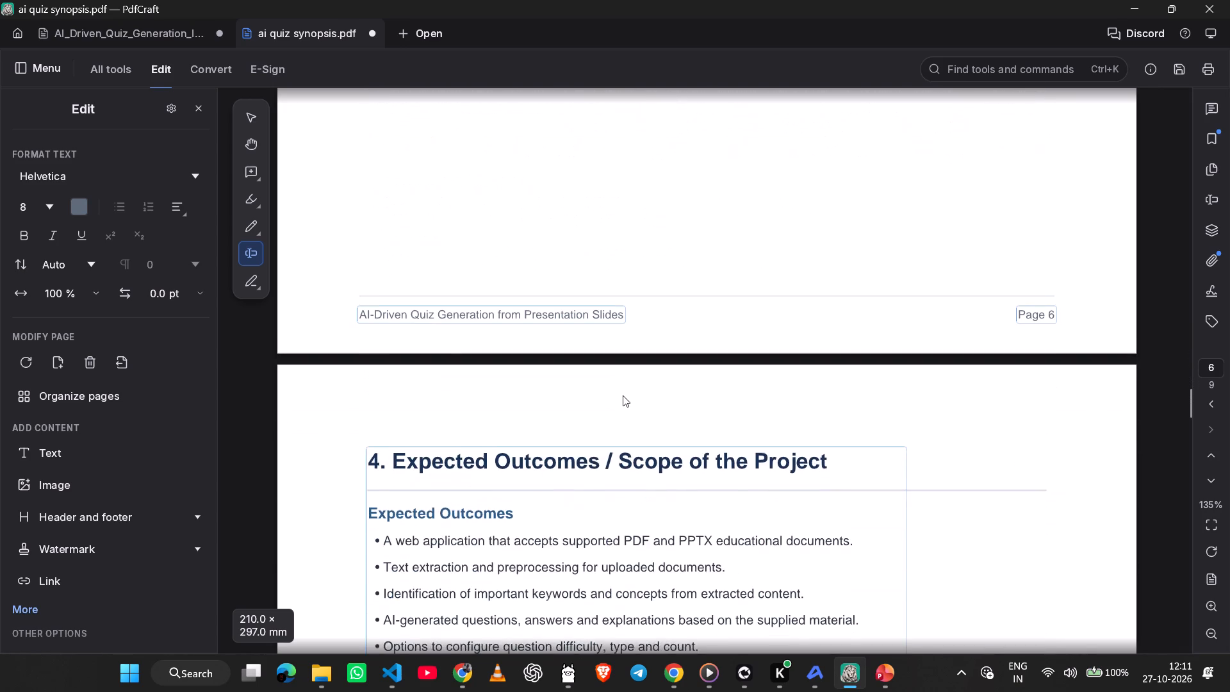
scroll(623, 395, up, 1)
click(614, 302)
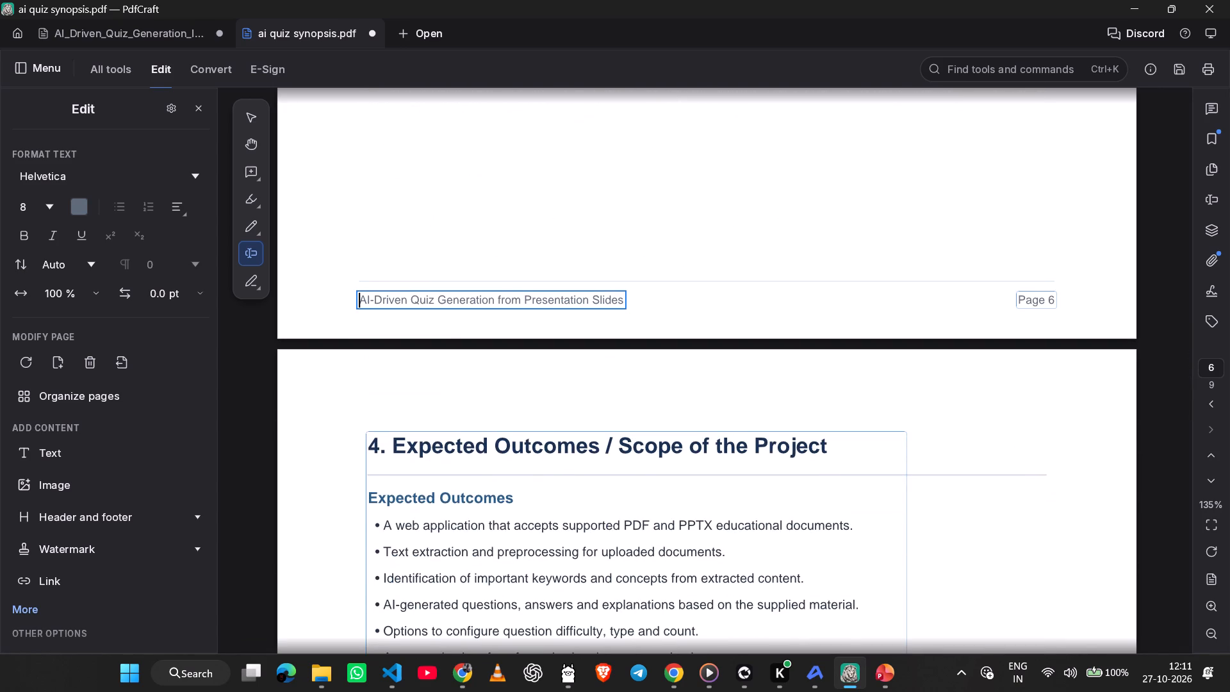
click(623, 302)
key(BackSpace)
key(BackSpace)
key(BackSpace)
key(BackSpace)
key(BackSpace)
key(BackSpace)
key(BackSpace)
key(BackSpace)
key(BackSpace)
key(BackSpace)
key(BackSpace)
key(BackSpace)
key(BackSpace)
key(BackSpace)
key(BackSpace)
key(BackSpace)
key(BackSpace)
key(BackSpace)
key(BackSpace)
key(BackSpace)
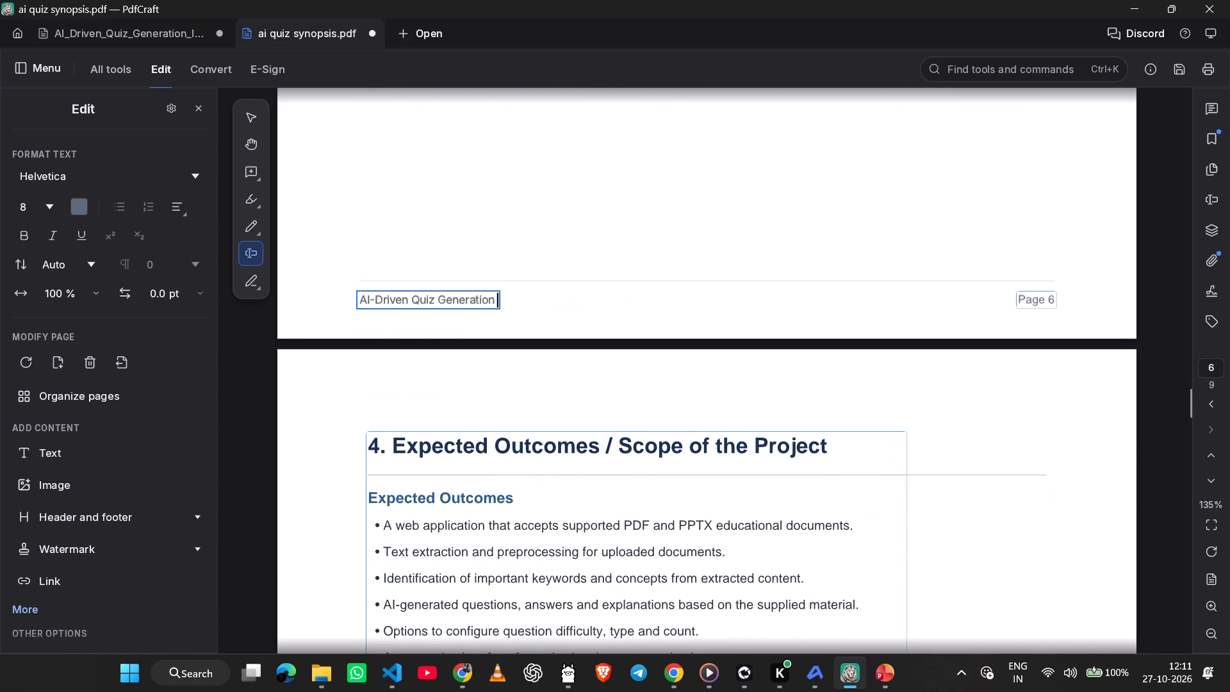
key(BackSpace)
key(BackSpace)
click(623, 302)
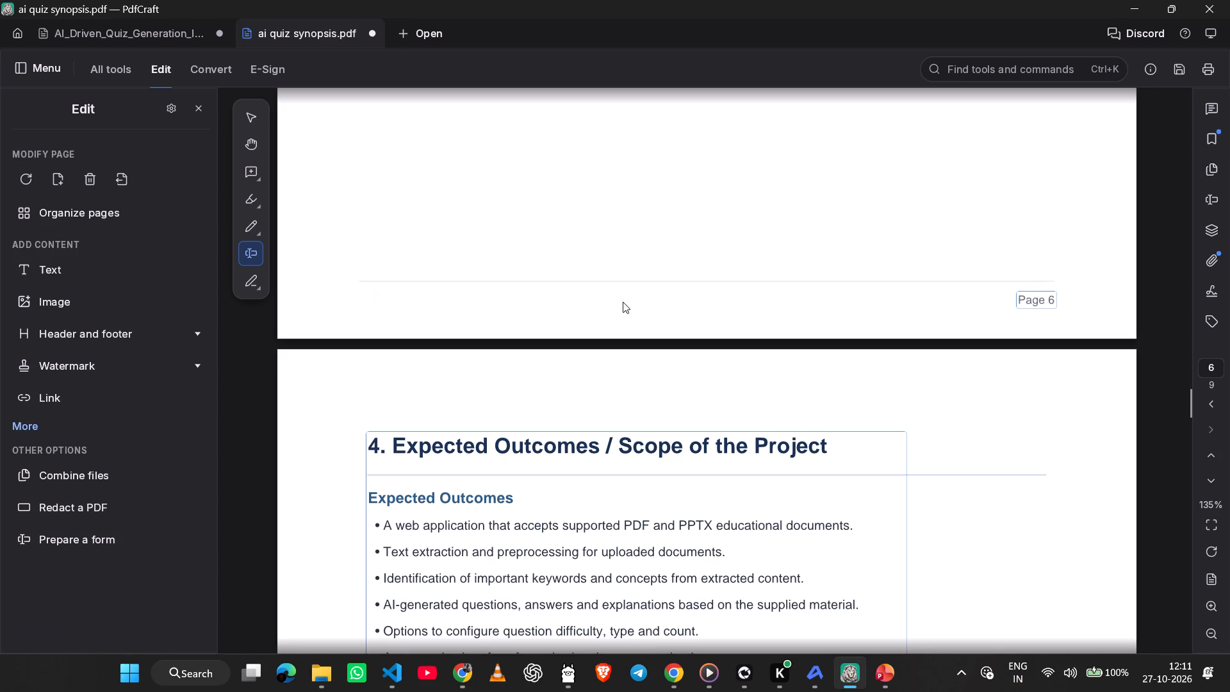
Delete the footer text "AI-Driven Quiz Generation from Presentation Slides" on the page labelled Page 7.
scroll(623, 302, down, 4)
scroll(623, 302, up, 1)
scroll(623, 302, down, 1)
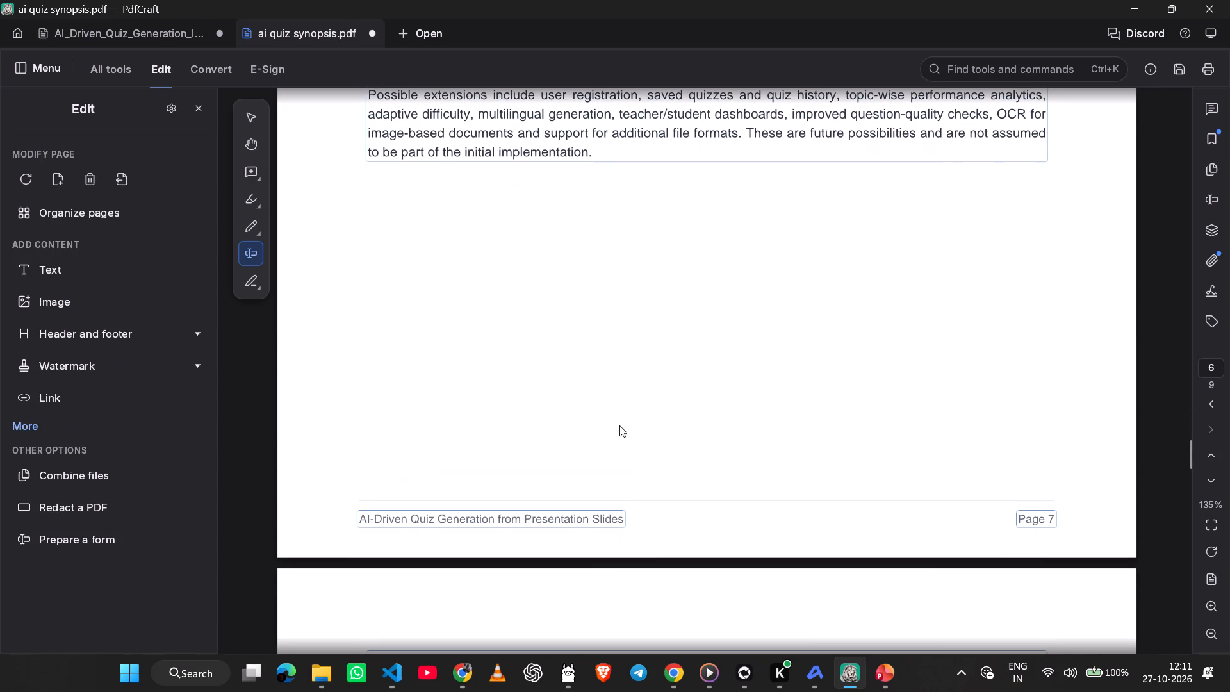
click(616, 517)
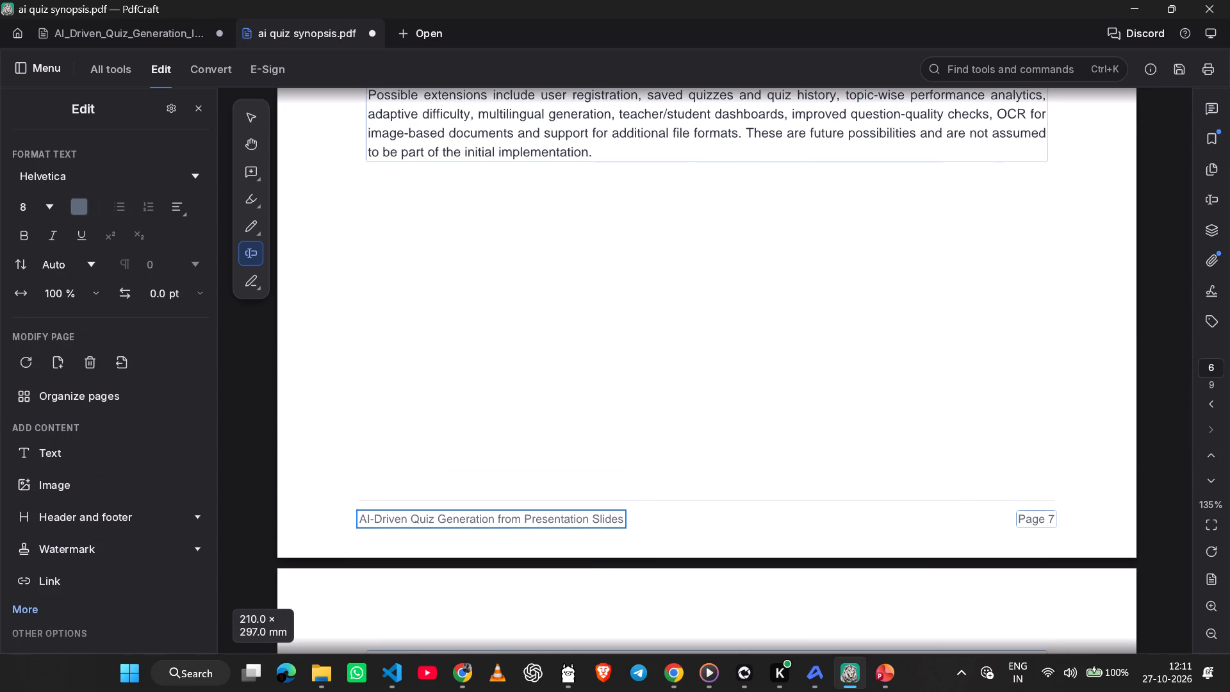
click(623, 520)
key(BackSpace)
key(BackSpace)
key(BackSpace)
key(BackSpace)
key(BackSpace)
key(BackSpace)
key(BackSpace)
key(BackSpace)
key(BackSpace)
key(BackSpace)
key(BackSpace)
key(BackSpace)
key(BackSpace)
key(BackSpace)
key(BackSpace)
key(BackSpace)
key(BackSpace)
key(BackSpace)
key(BackSpace)
key(BackSpace)
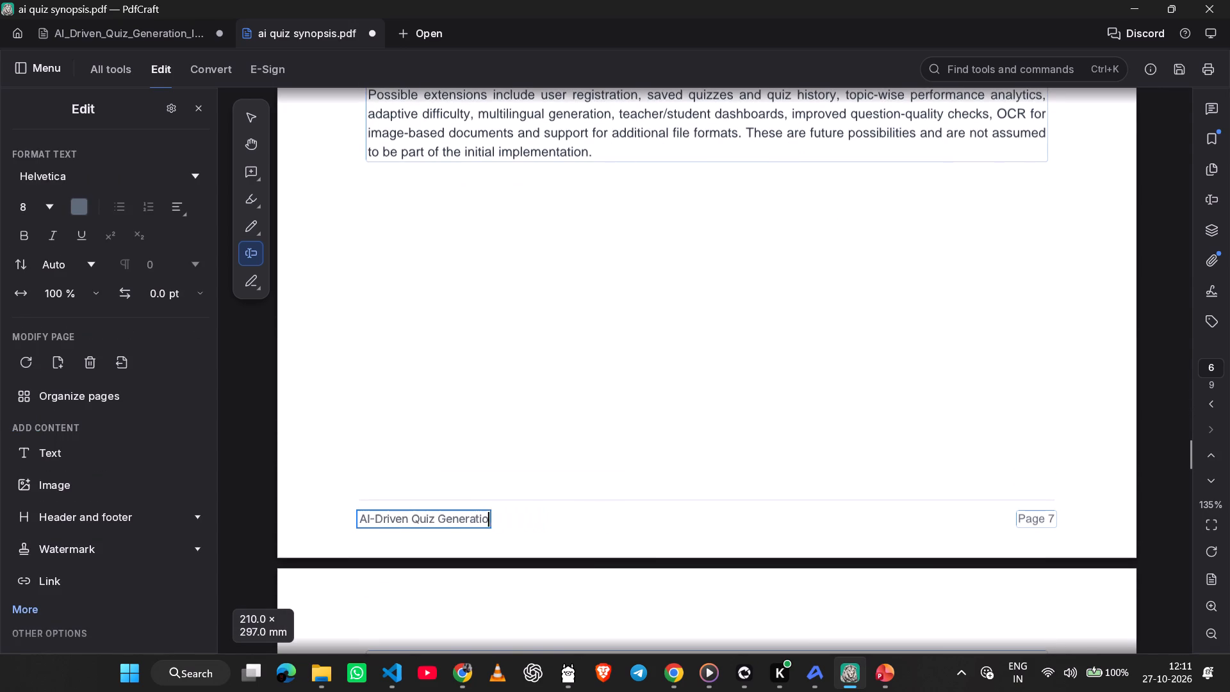
click(623, 520)
Delete the footer text "AI-Driven Quiz Generation from Presentation Slides" on the page labelled Page 8, before Software / Hardware Required.
scroll(623, 520, down, 1)
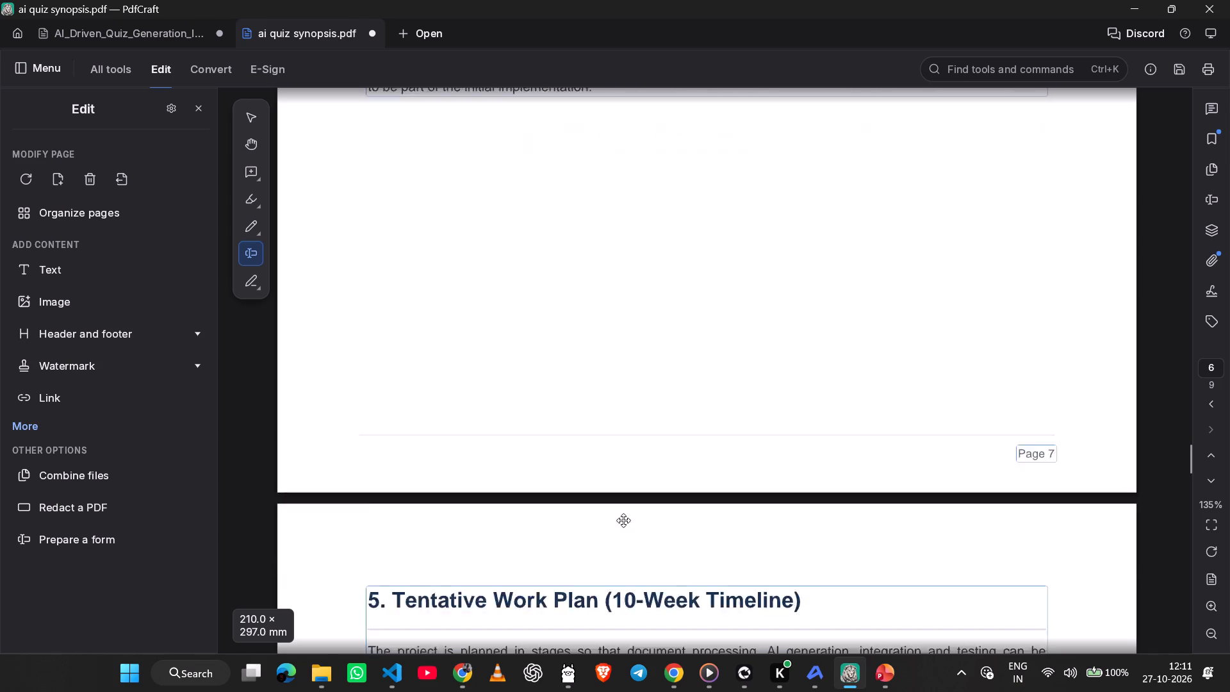
scroll(623, 520, down, 3)
scroll(623, 520, up, 1)
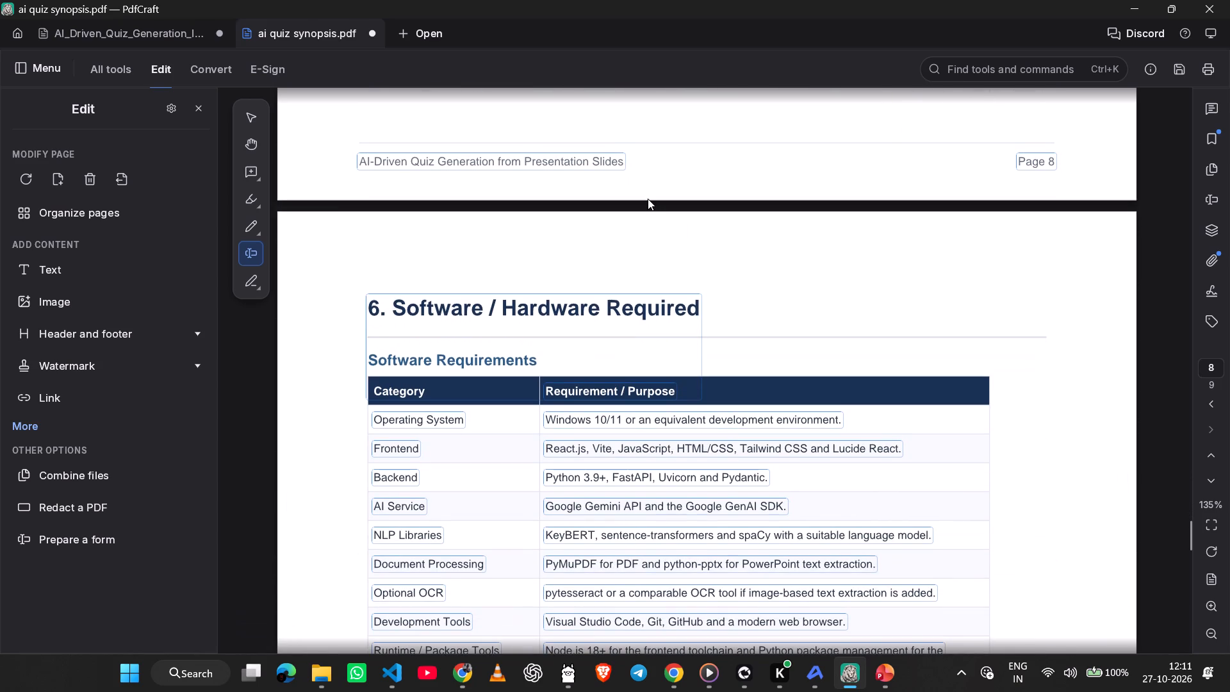
click(617, 160)
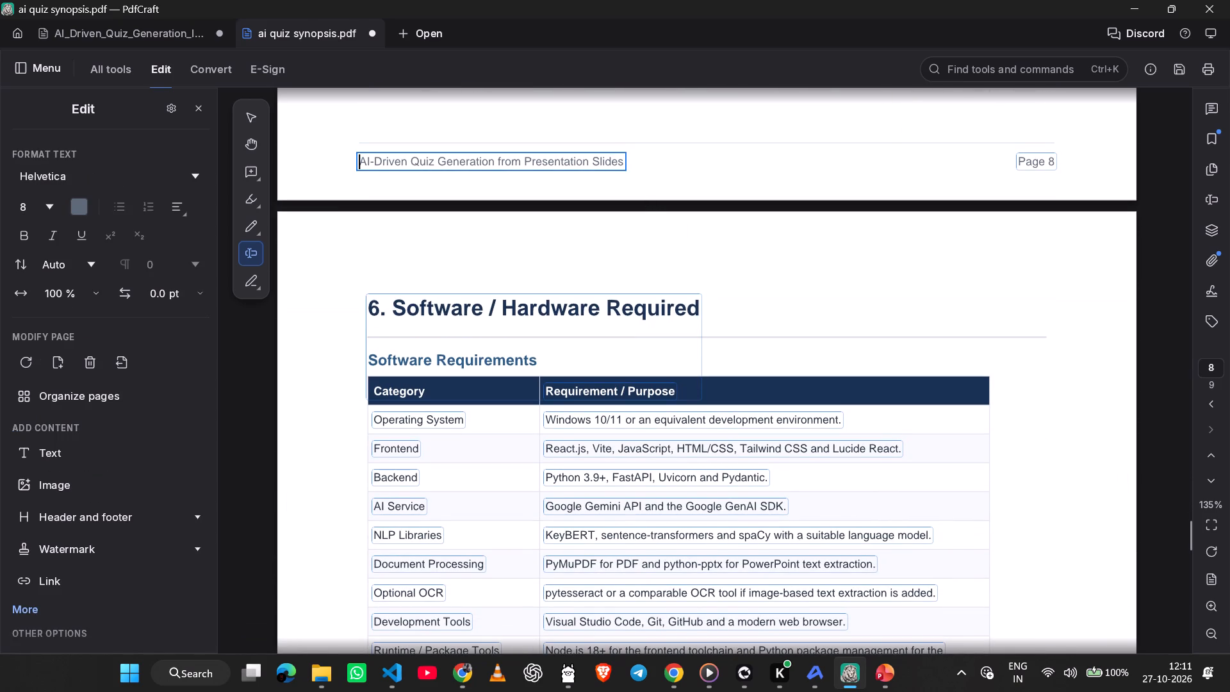
click(624, 164)
click(621, 162)
key(BackSpace)
key(BackSpace)
key(BackSpace)
key(BackSpace)
key(BackSpace)
key(BackSpace)
key(BackSpace)
key(BackSpace)
key(BackSpace)
key(BackSpace)
key(BackSpace)
key(BackSpace)
key(BackSpace)
key(BackSpace)
key(BackSpace)
key(BackSpace)
key(BackSpace)
key(BackSpace)
key(BackSpace)
key(BackSpace)
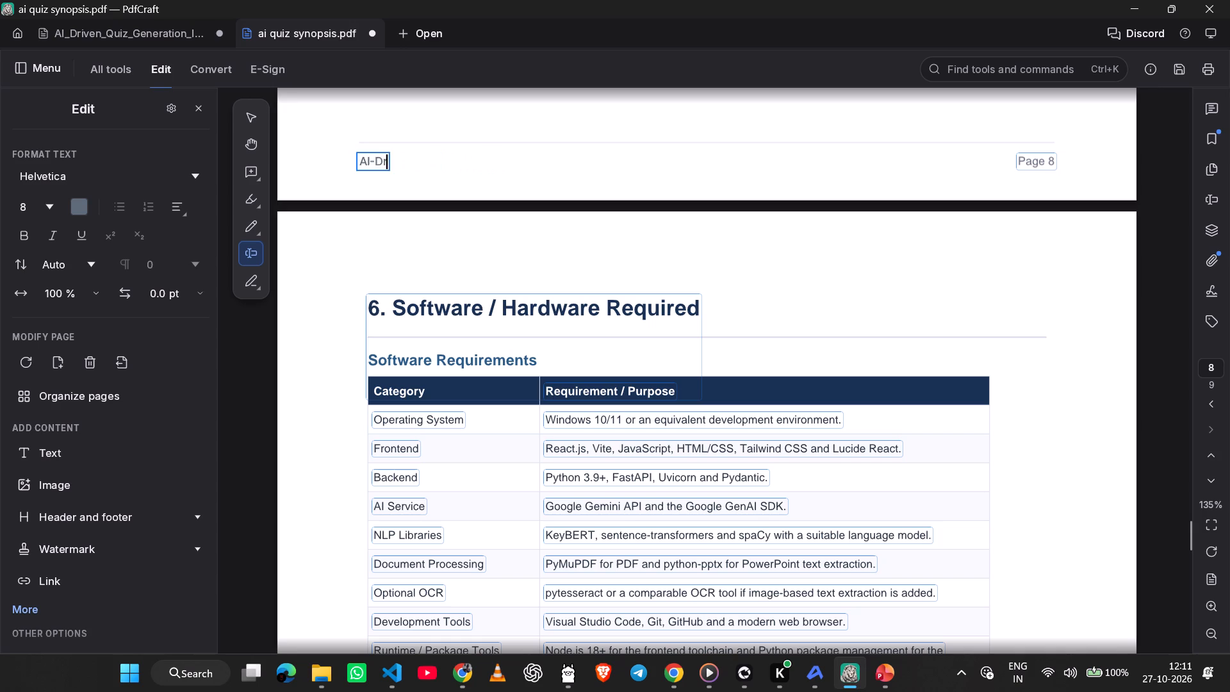
click(621, 162)
Delete the footer text "AI-Driven Quiz Generation from Presentation Slides" on the page labelled Page 9, before the References.
scroll(621, 162, down, 4)
scroll(621, 162, up, 1)
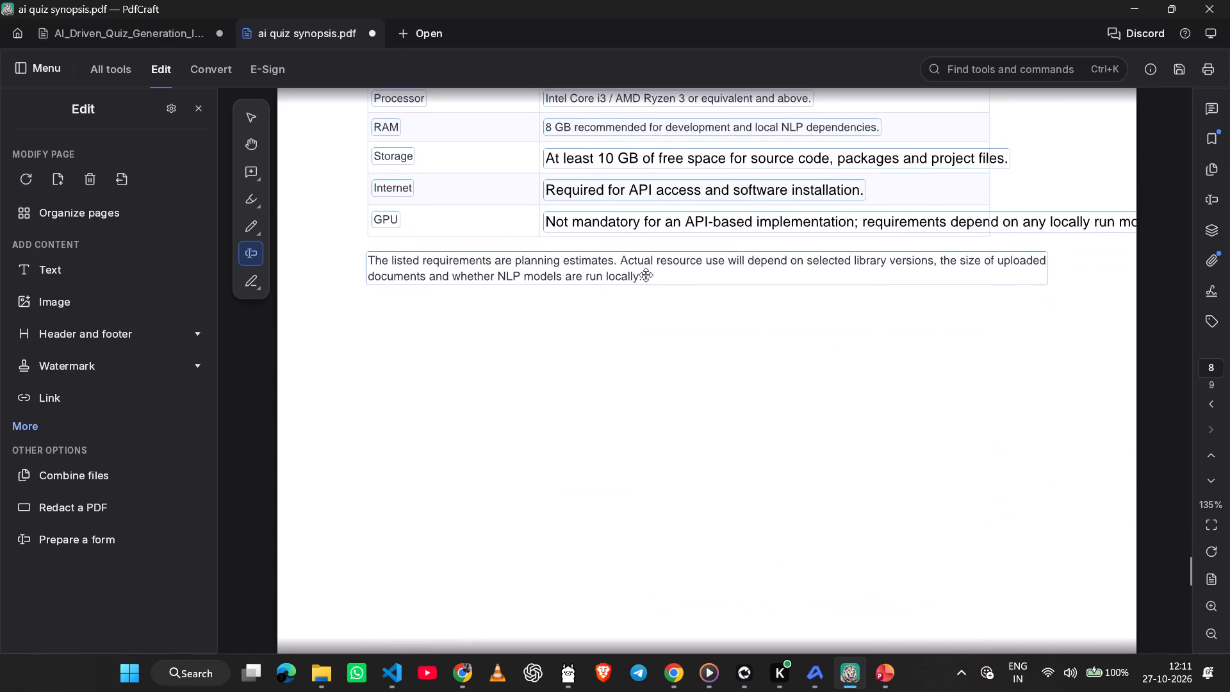
scroll(635, 360, down, 3)
scroll(635, 360, up, 1)
scroll(635, 360, down, 1)
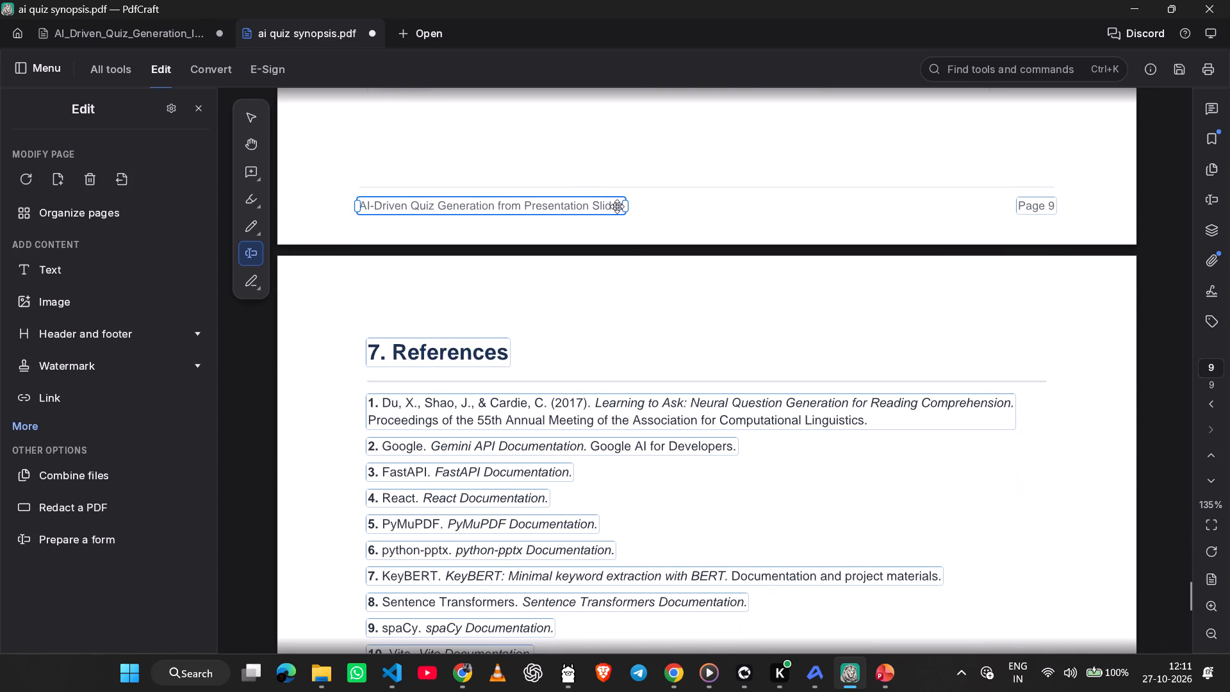
click(616, 206)
click(623, 206)
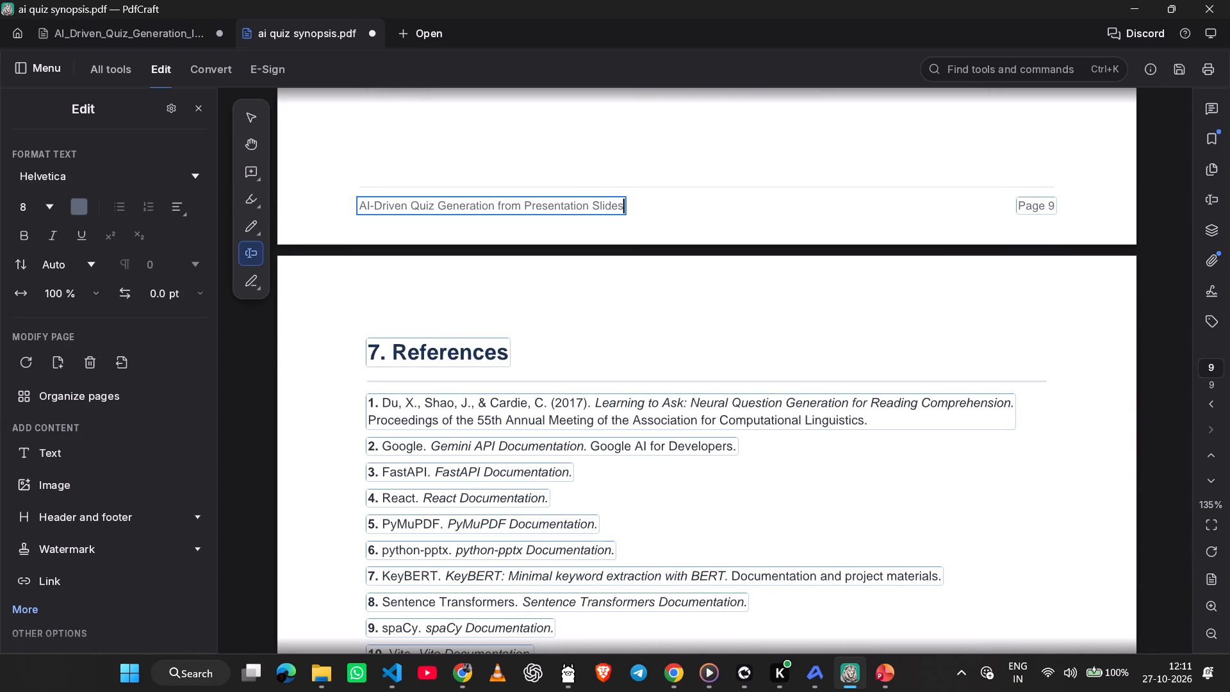
key(BackSpace)
key(BackSpace)
key(BackSpace)
key(BackSpace)
key(BackSpace)
key(BackSpace)
key(BackSpace)
key(BackSpace)
key(BackSpace)
key(BackSpace)
key(BackSpace)
key(BackSpace)
key(BackSpace)
key(BackSpace)
key(BackSpace)
key(BackSpace)
key(BackSpace)
key(BackSpace)
key(BackSpace)
key(BackSpace)
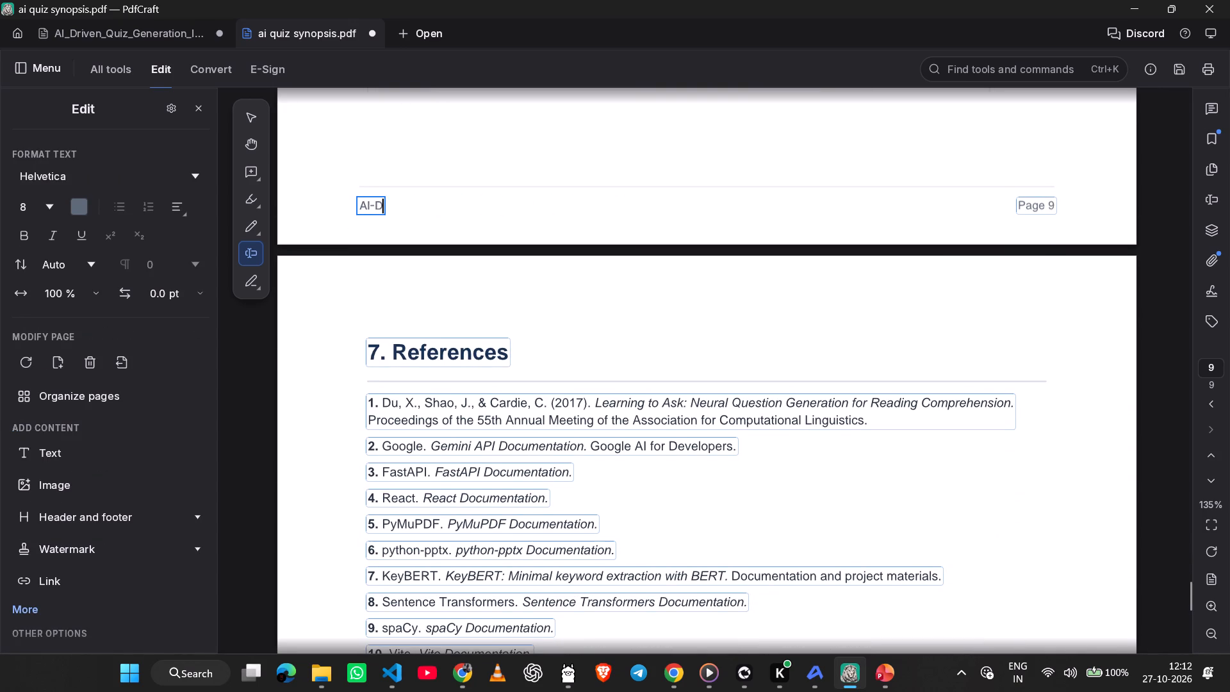
key(BackSpace)
key(BackSpace)
key(BackSpace)
key(BackSpace)
click(623, 206)
Delete the footer text "AI-Driven Quiz Generation from Presentation Slides" on the last page, labelled Page 10.
scroll(623, 206, down, 4)
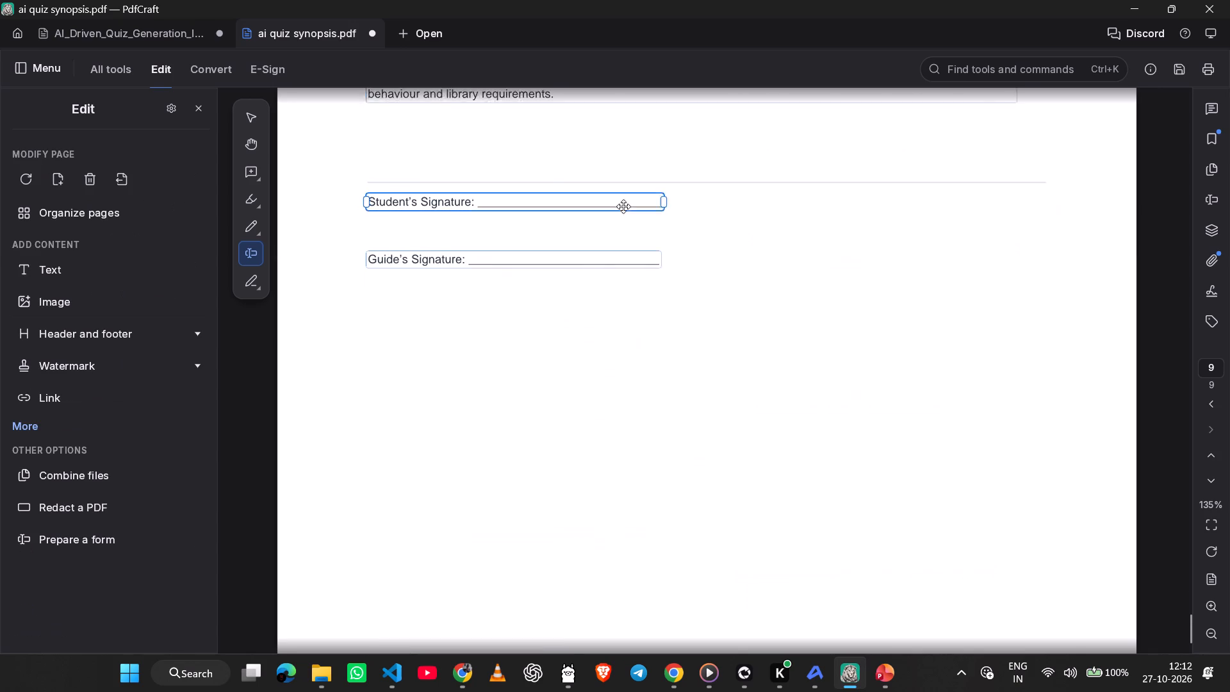
scroll(623, 206, up, 1)
scroll(615, 301, down, 5)
scroll(615, 301, up, 1)
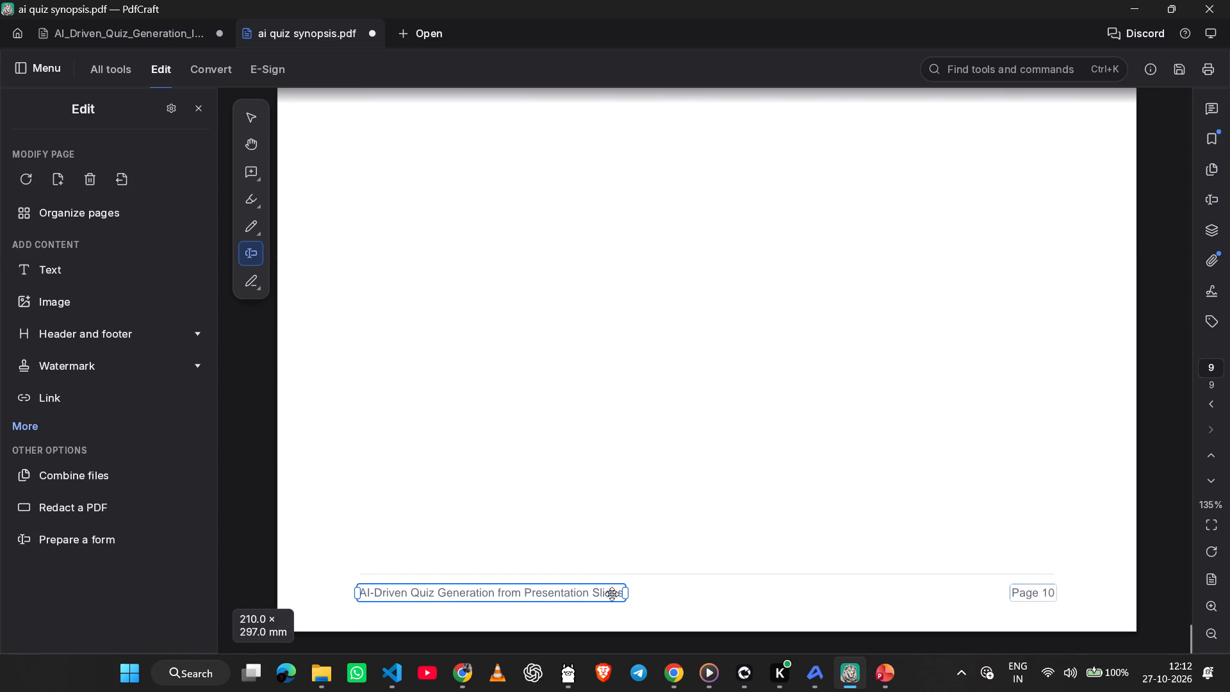
click(614, 594)
click(624, 595)
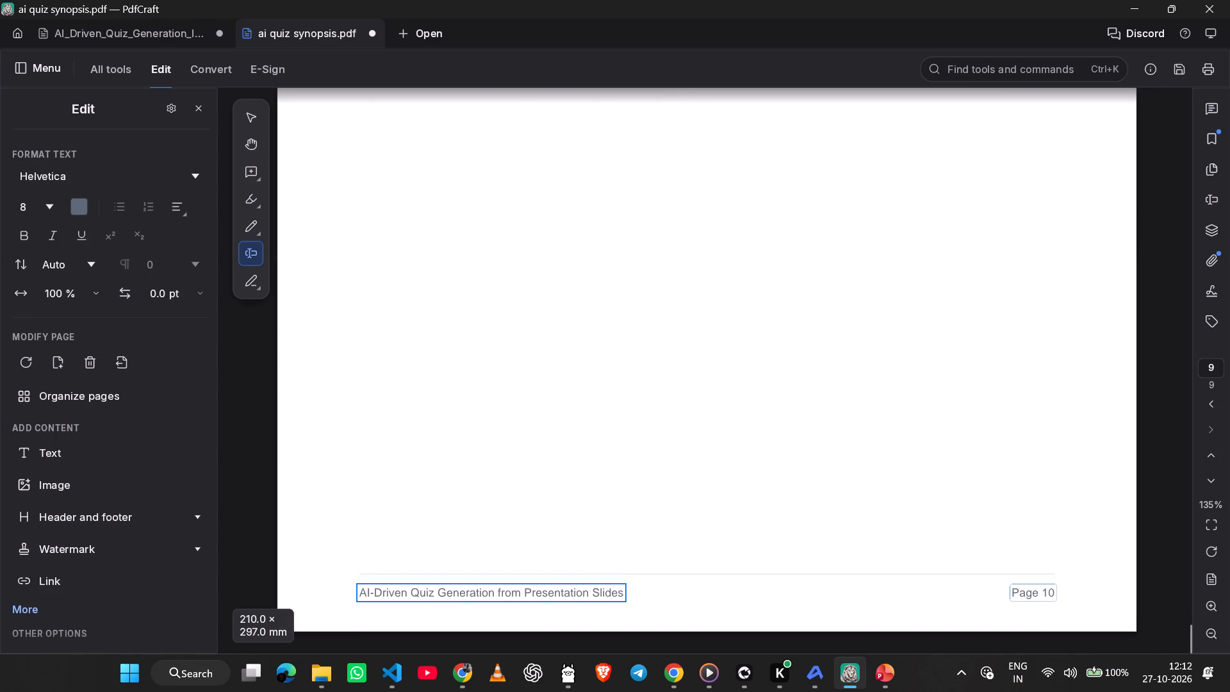
click(619, 595)
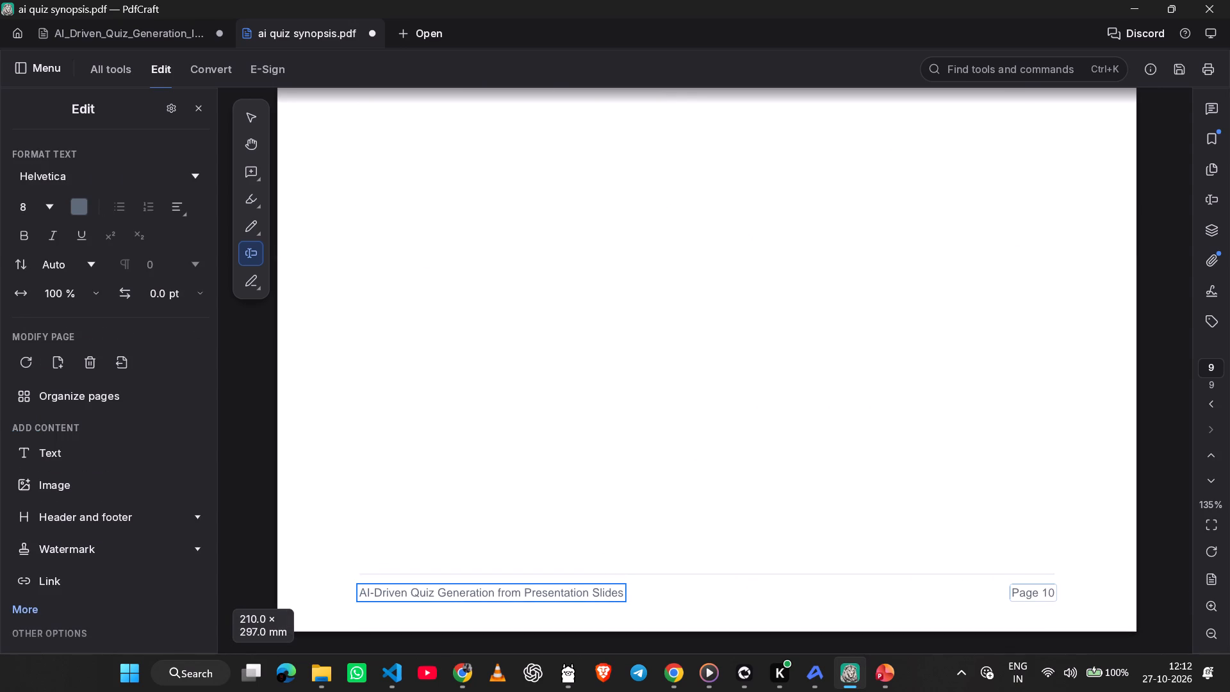
click(621, 593)
key(BackSpace)
key(BackSpace)
key(BackSpace)
key(BackSpace)
key(BackSpace)
key(BackSpace)
key(BackSpace)
key(BackSpace)
key(BackSpace)
key(BackSpace)
key(BackSpace)
key(BackSpace)
key(BackSpace)
key(BackSpace)
key(BackSpace)
key(BackSpace)
key(BackSpace)
key(BackSpace)
key(BackSpace)
key(BackSpace)
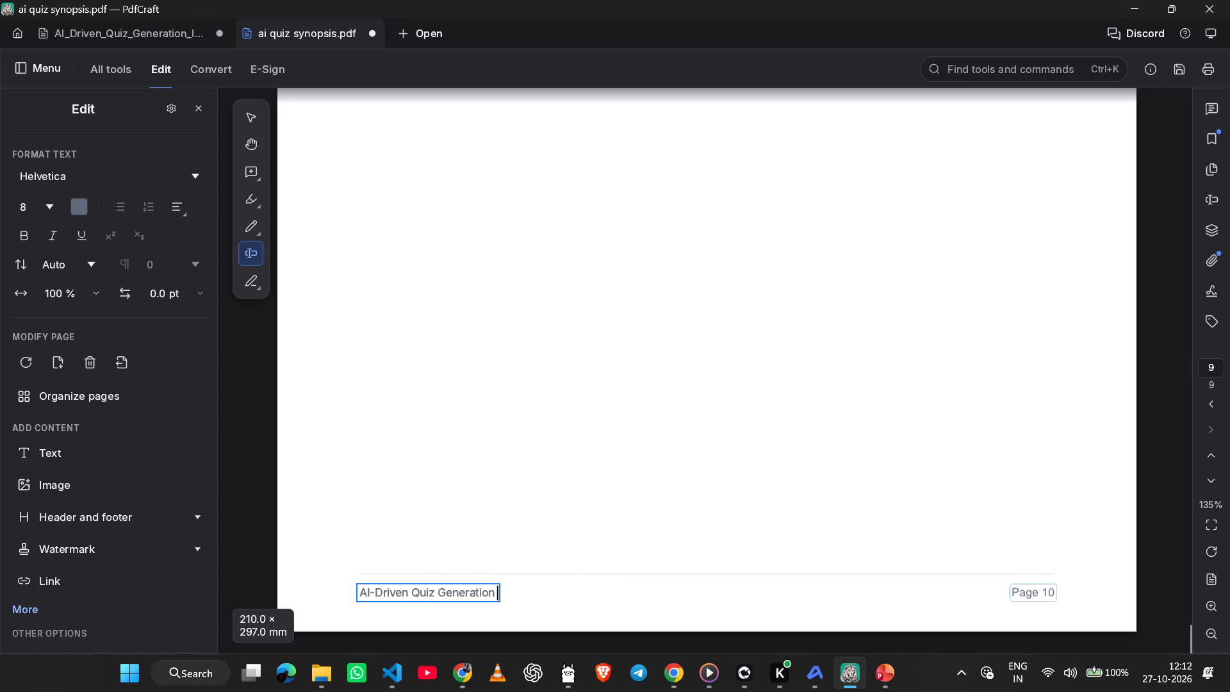
click(621, 593)
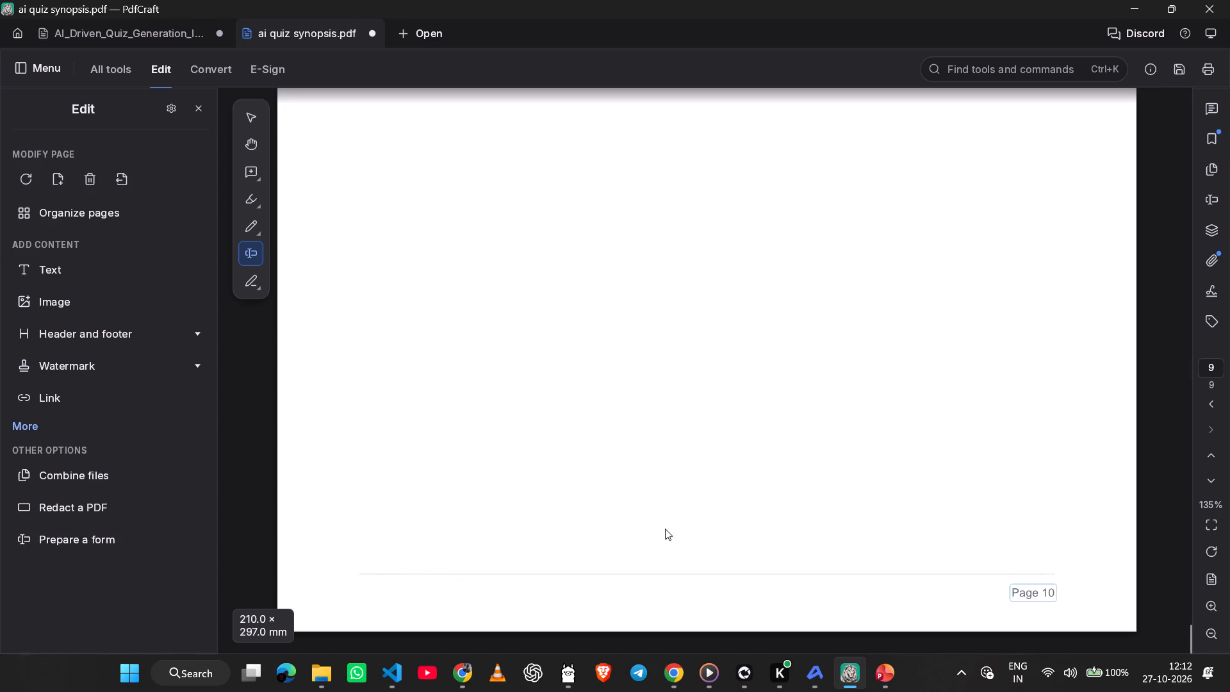
Save the edited ai quiz synopsis.pdf.
scroll(687, 498, up, 5)
scroll(687, 498, down, 1)
scroll(687, 498, up, 7)
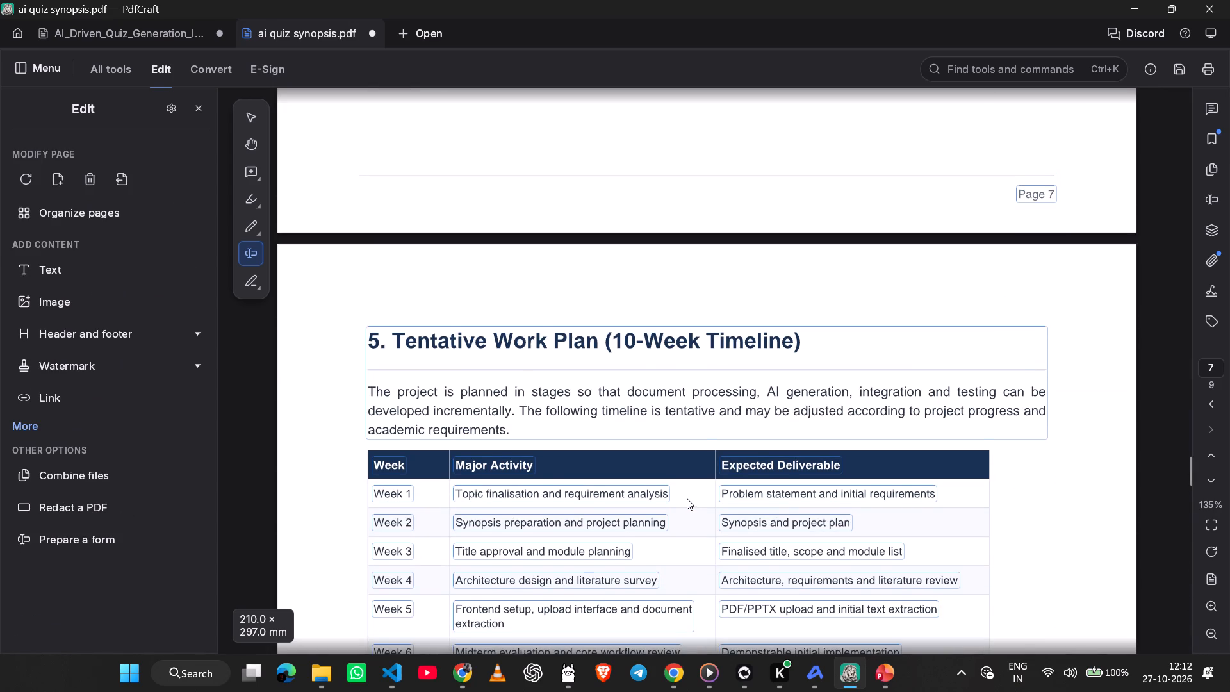
click(1171, 71)
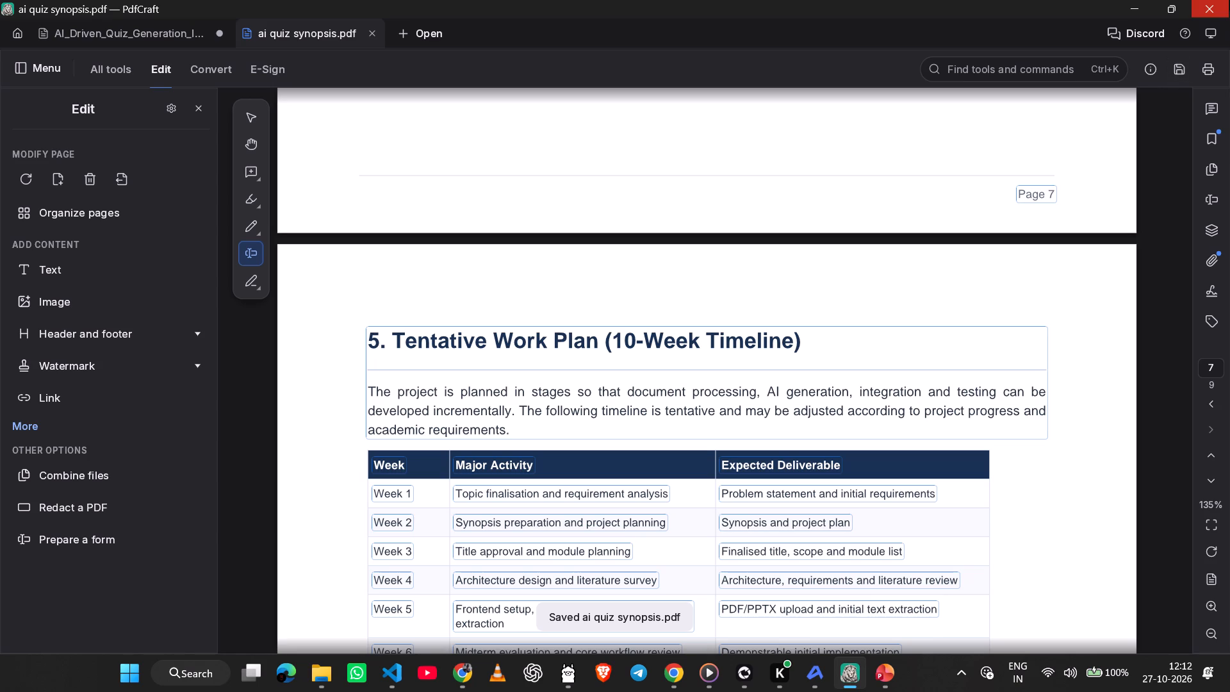
Switch to the Downloads folder in File Explorer and open the saved ai quiz synopsis PDF in Microsoft Edge.
click(1133, 0)
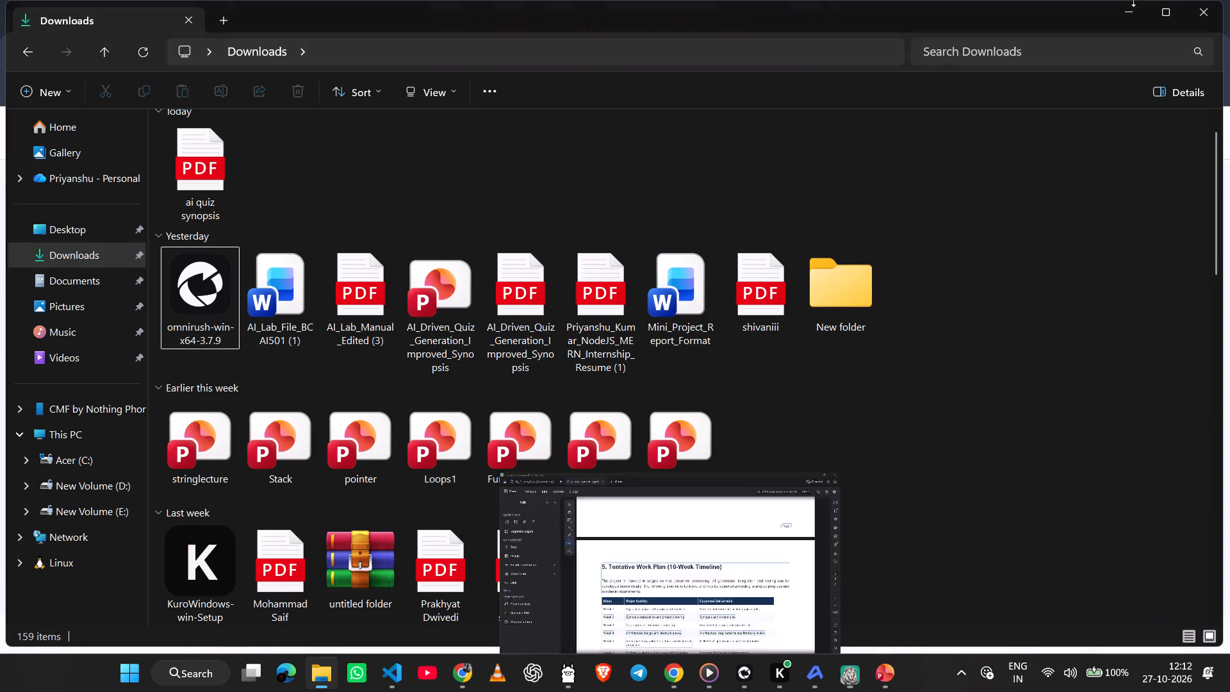
double_click(216, 143)
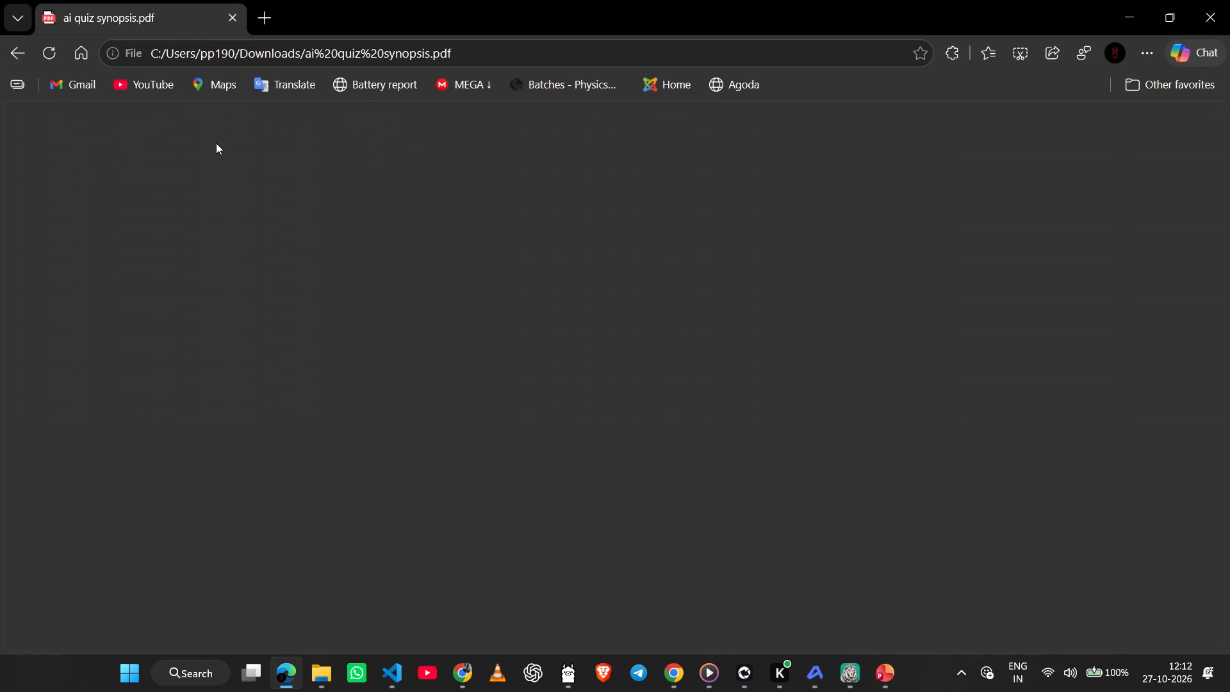
Skim the saved ai quiz synopsis PDF, return to its start, and examine the cover page and the INDEX page.
scroll(447, 350, down, 4)
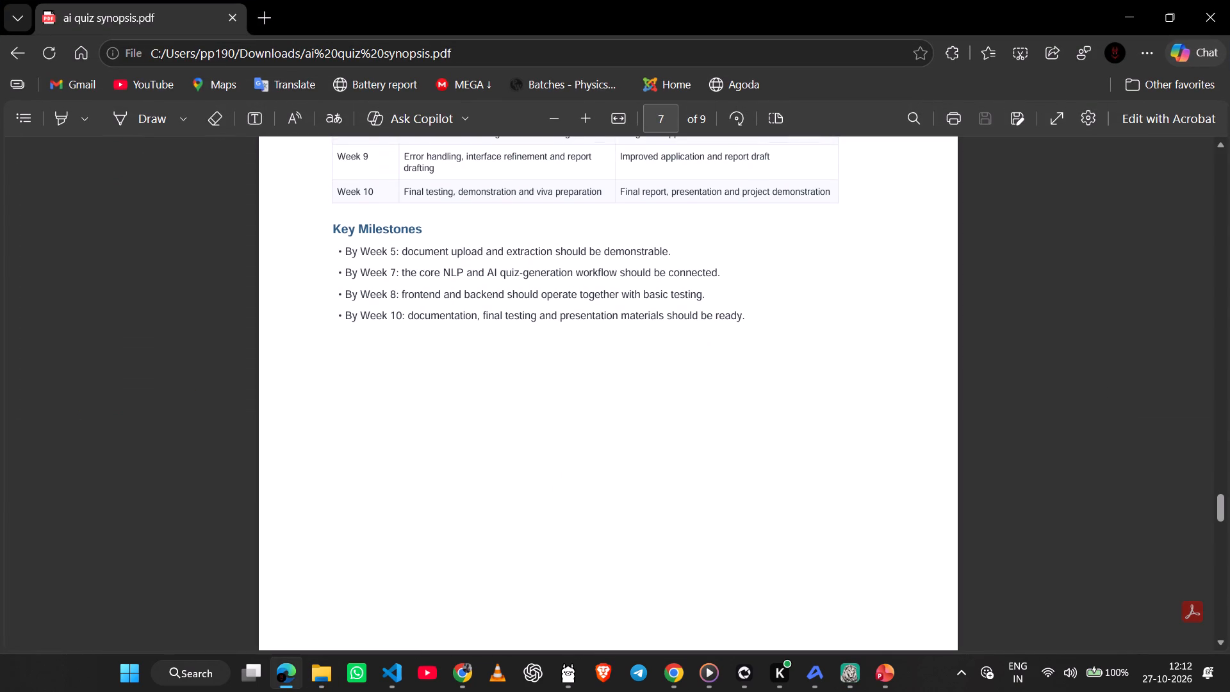
scroll(447, 350, down, 3)
scroll(447, 350, up, 13)
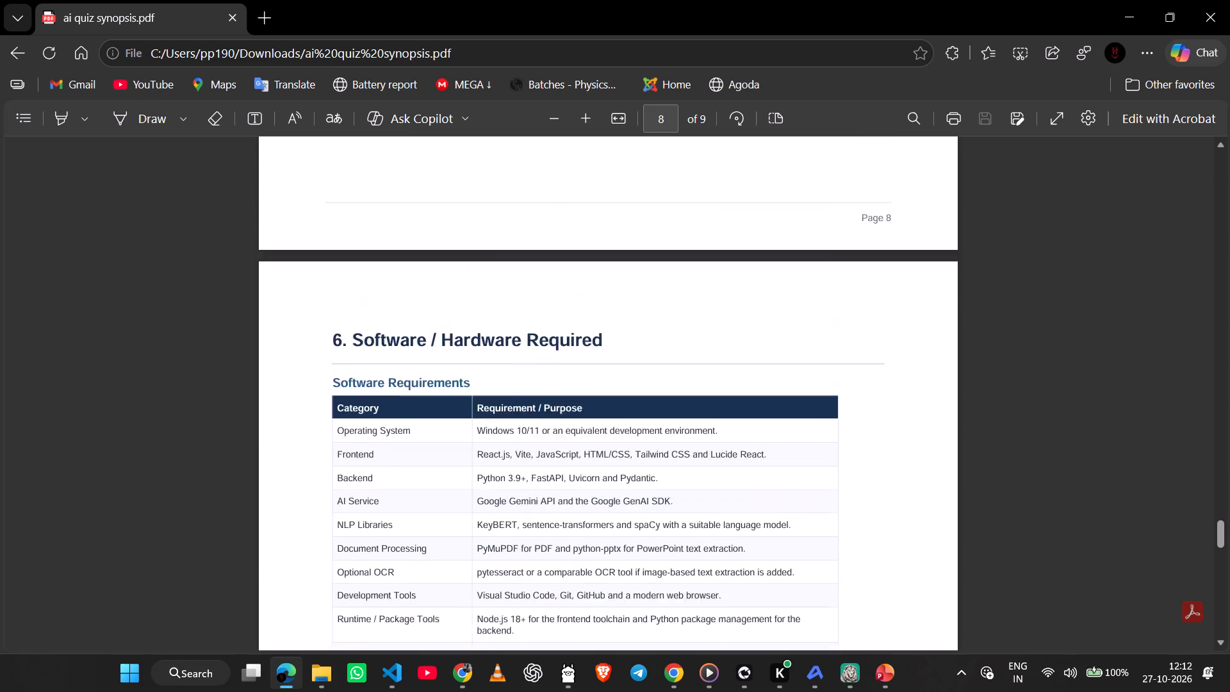
scroll(447, 350, up, 20)
scroll(447, 350, up, 1)
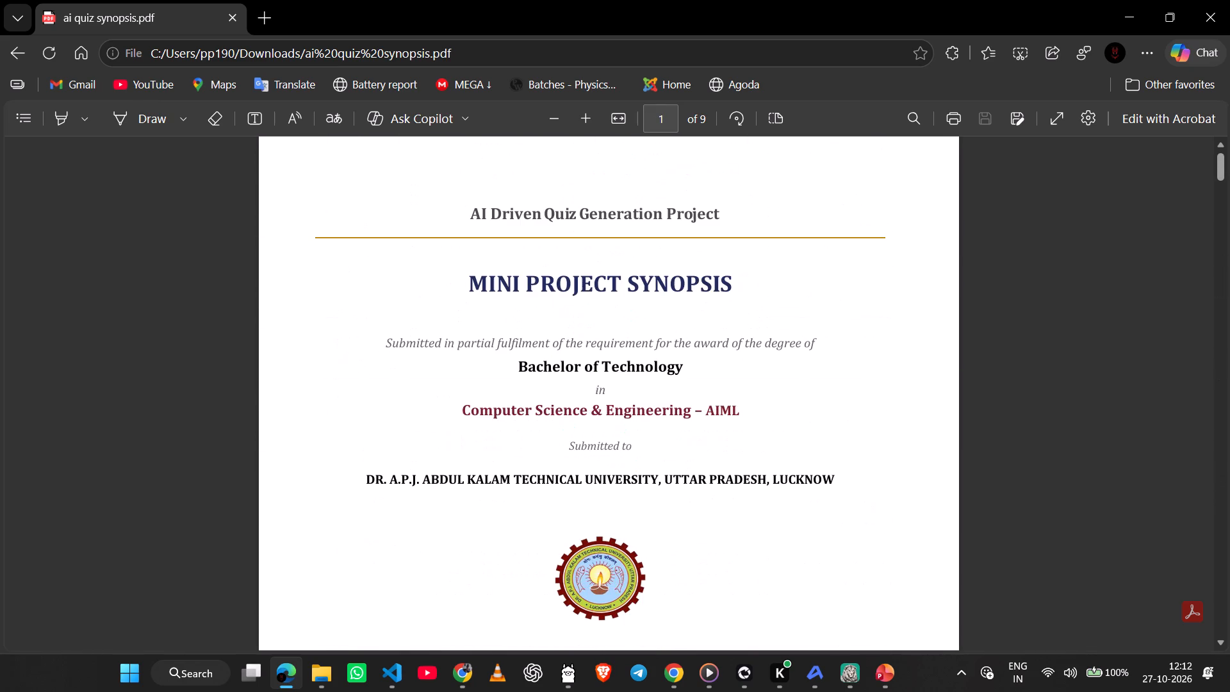
scroll(447, 350, down, 2)
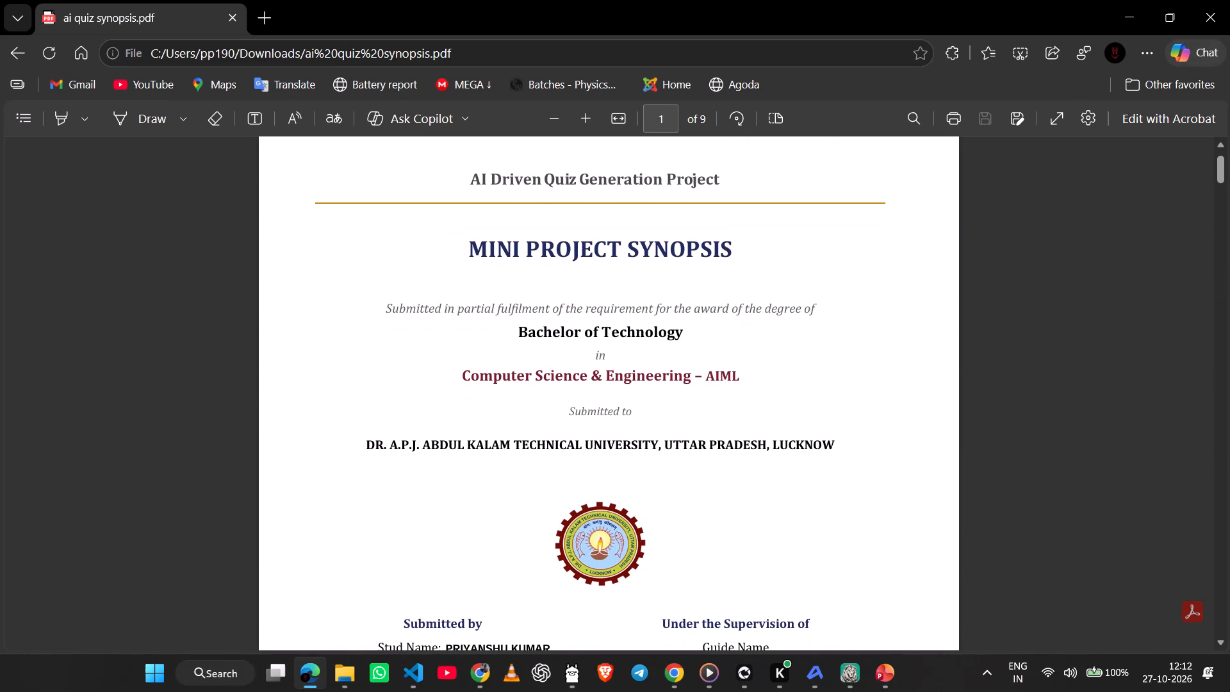
scroll(611, 304, down, 1)
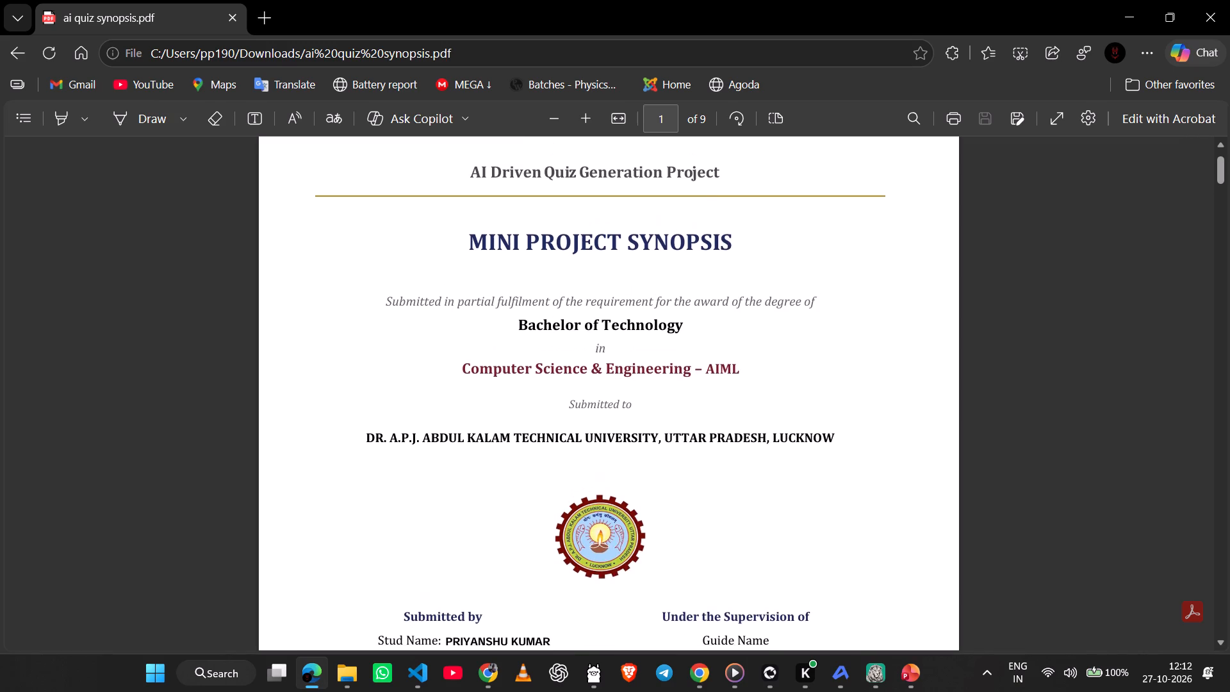
scroll(611, 304, down, 2)
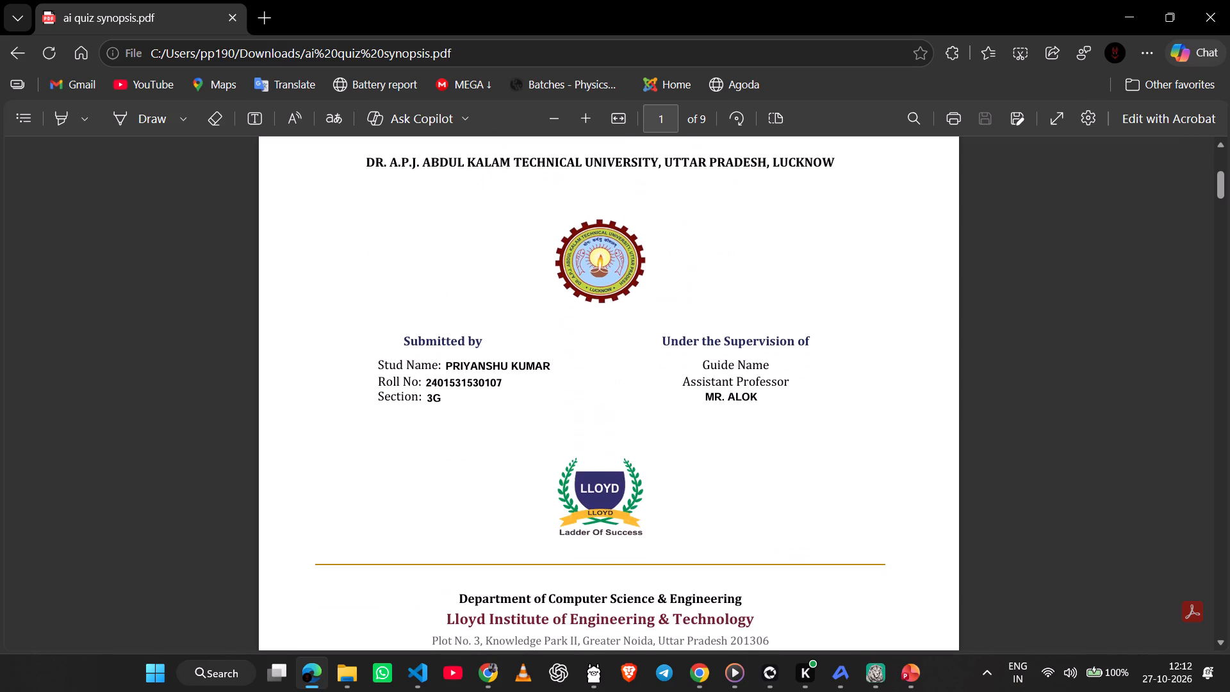
scroll(611, 304, down, 2)
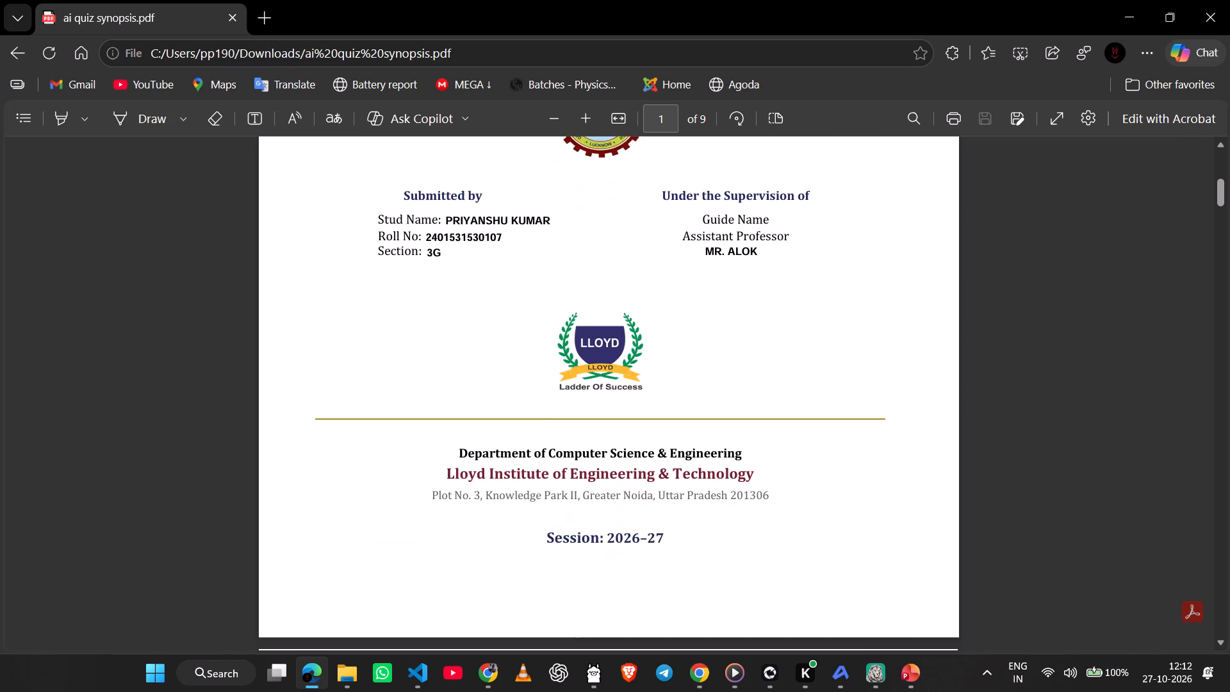
scroll(611, 304, down, 3)
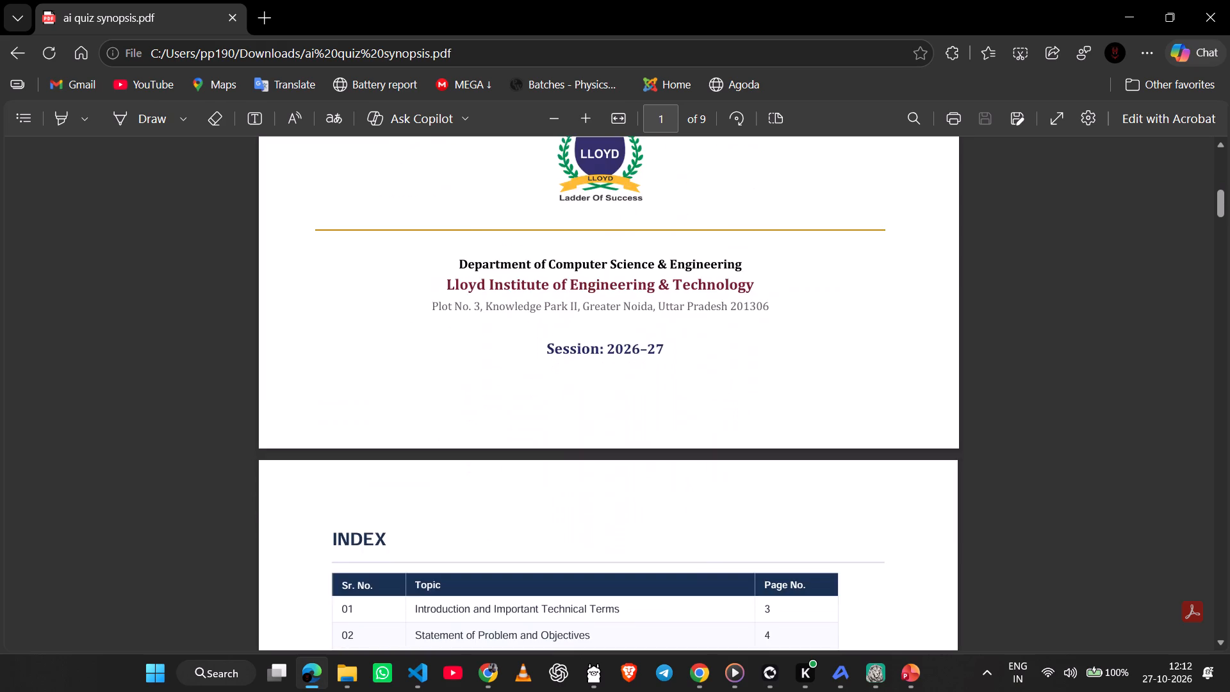
scroll(611, 304, down, 2)
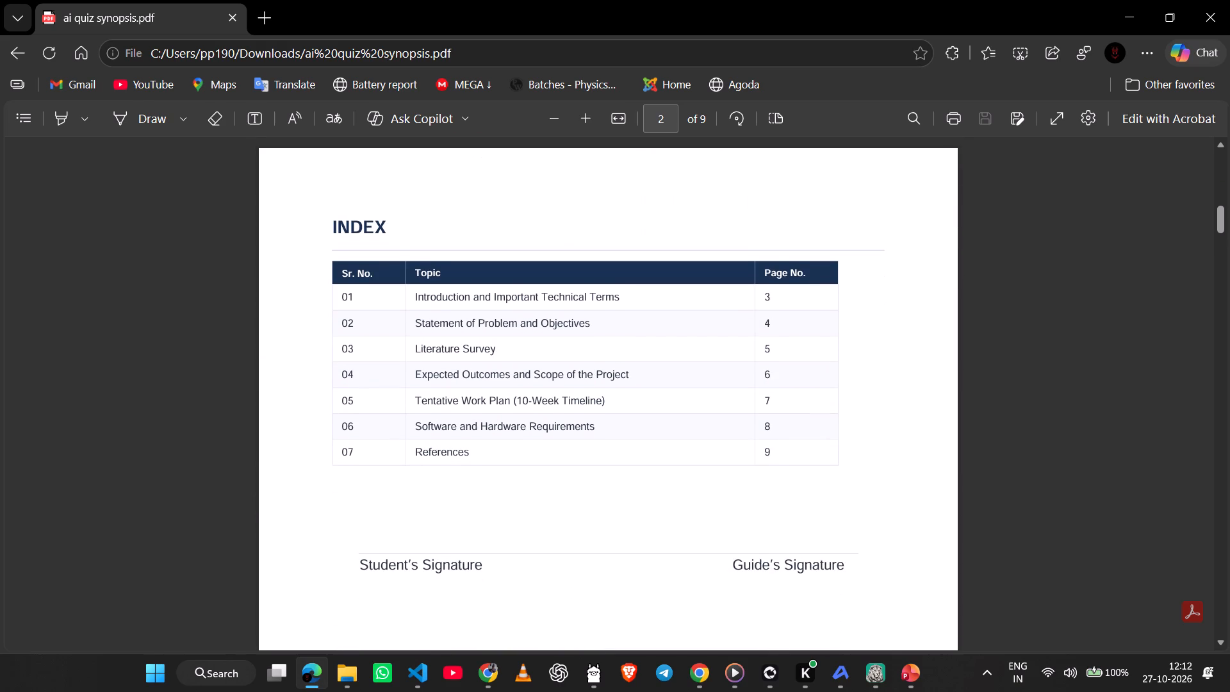
scroll(611, 304, down, 1)
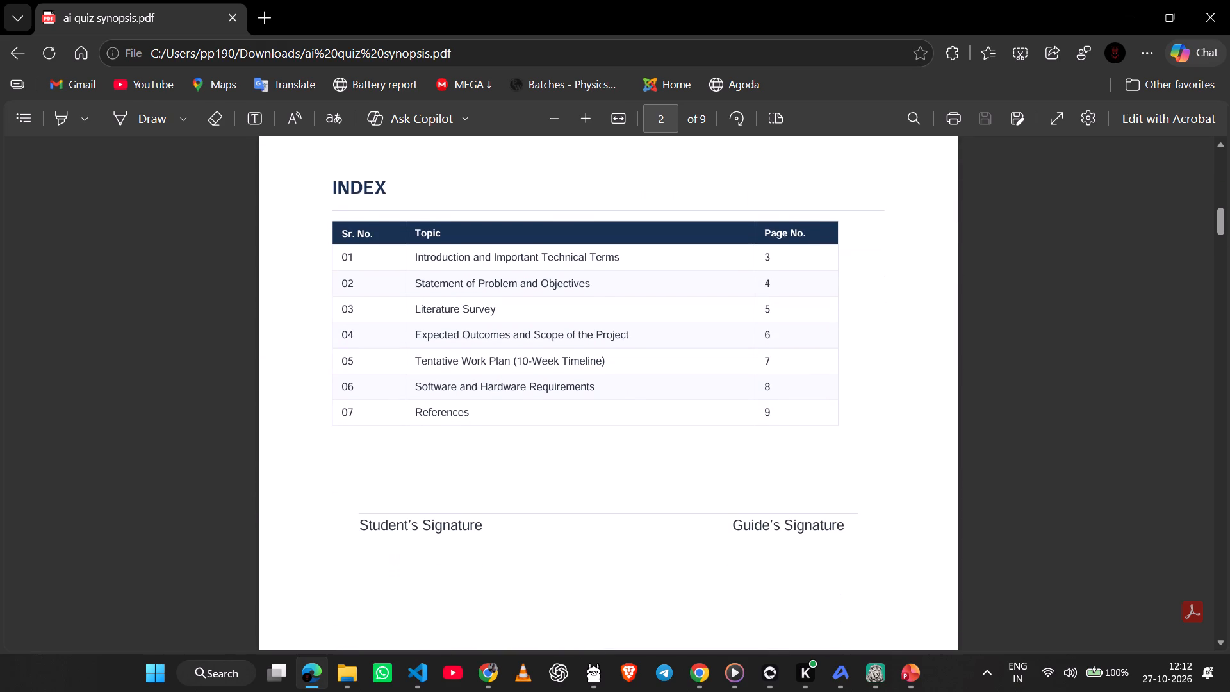
scroll(611, 304, down, 5)
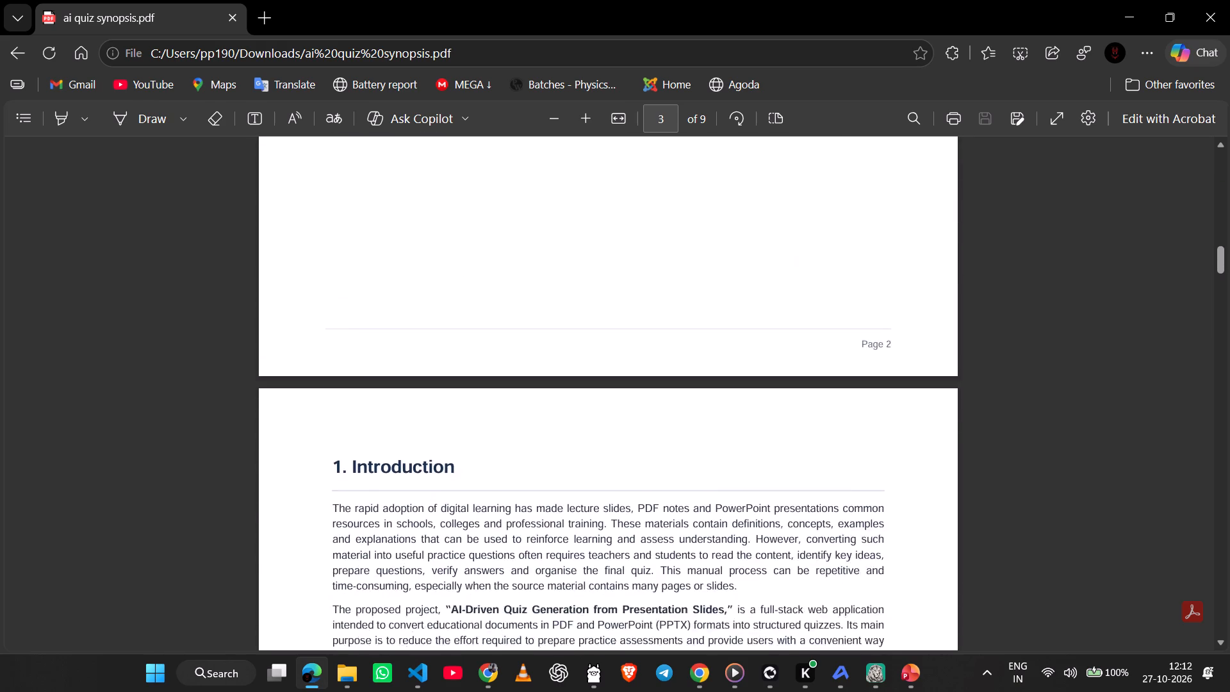
scroll(611, 304, down, 3)
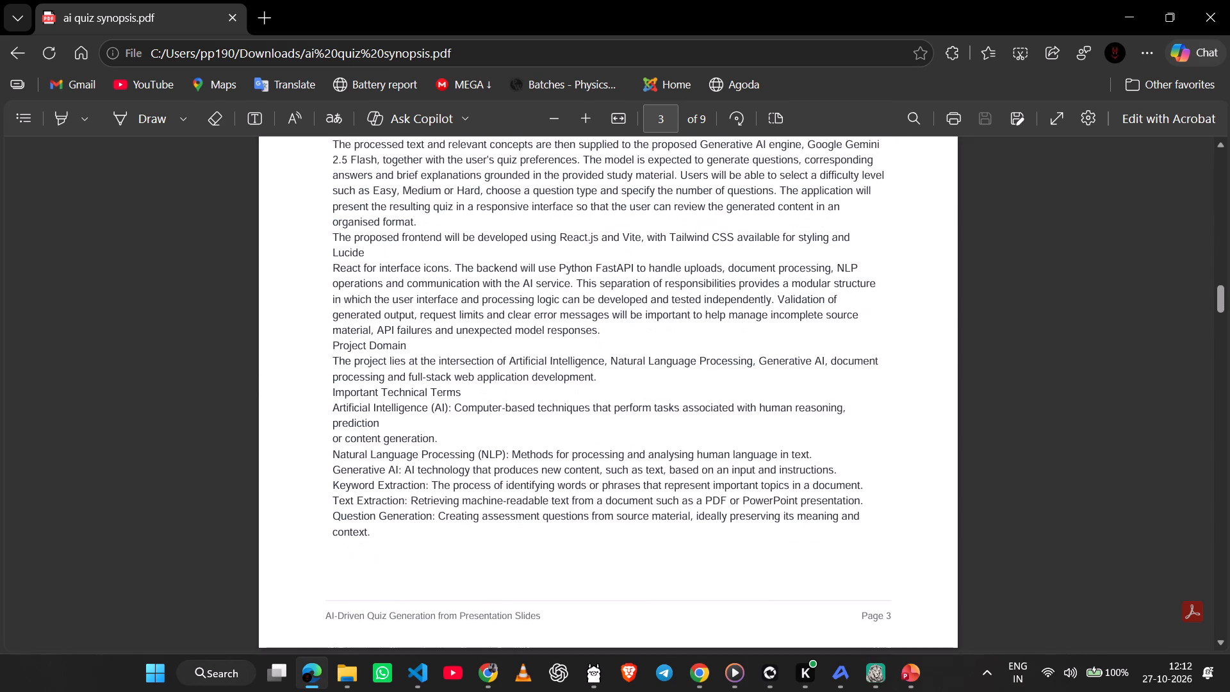
scroll(611, 304, down, 5)
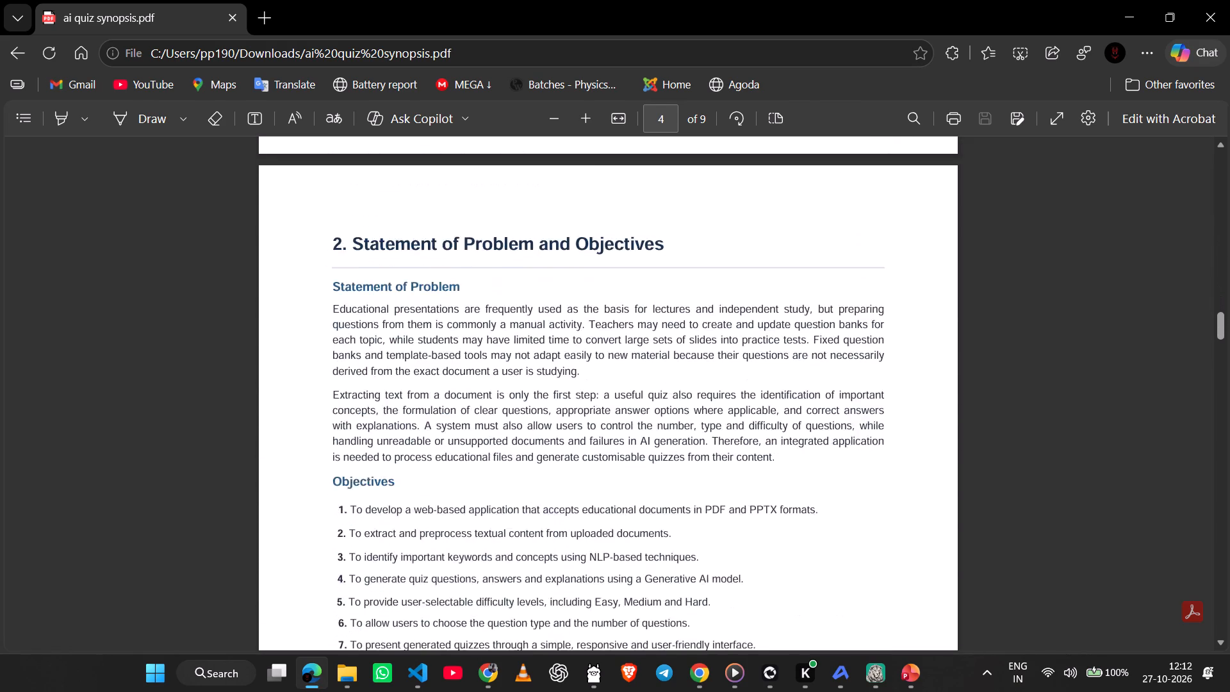
scroll(611, 304, down, 6)
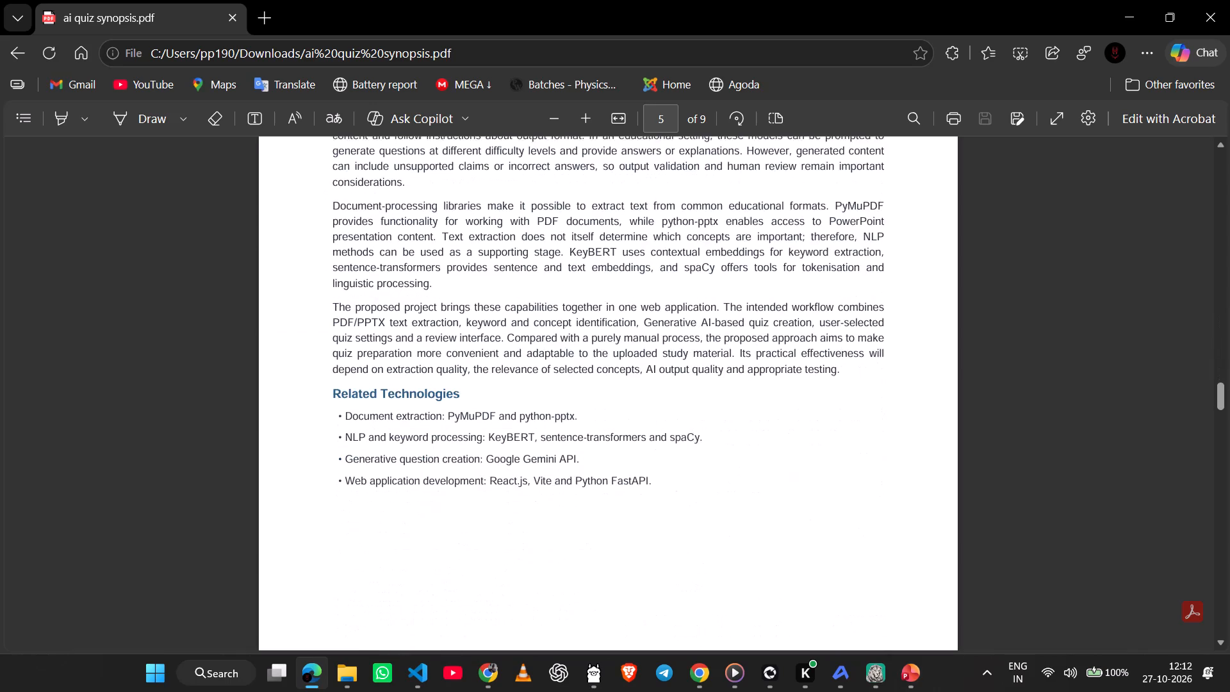
scroll(611, 304, down, 6)
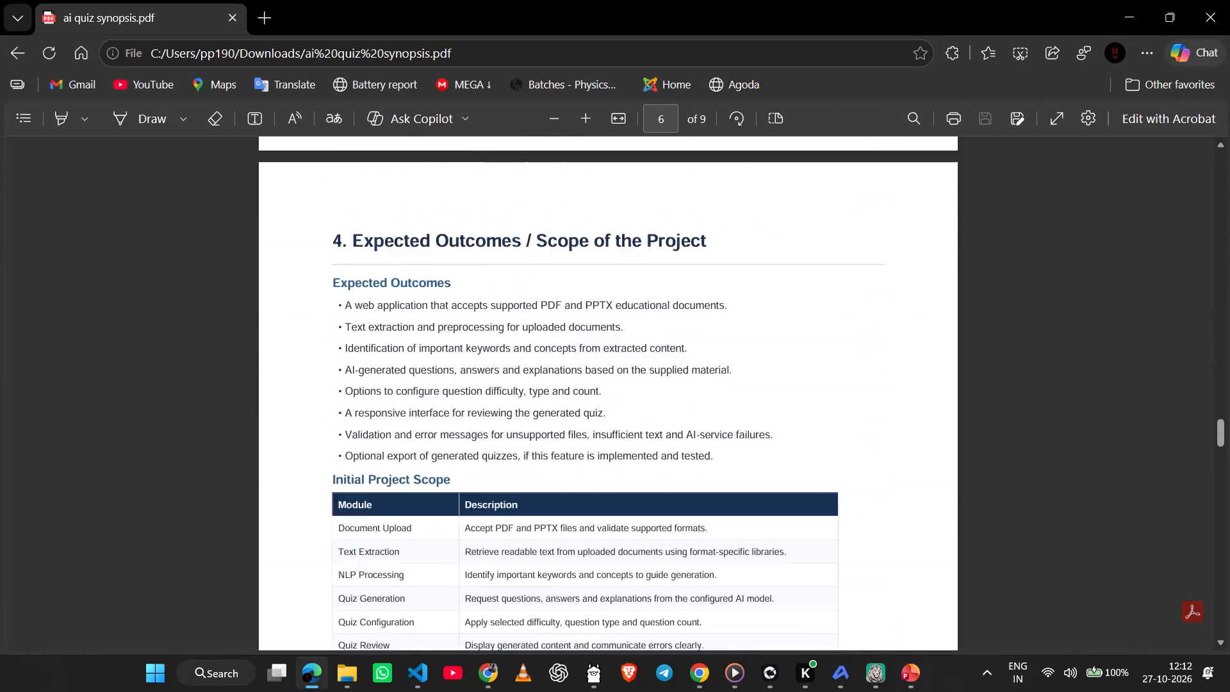
scroll(611, 304, down, 5)
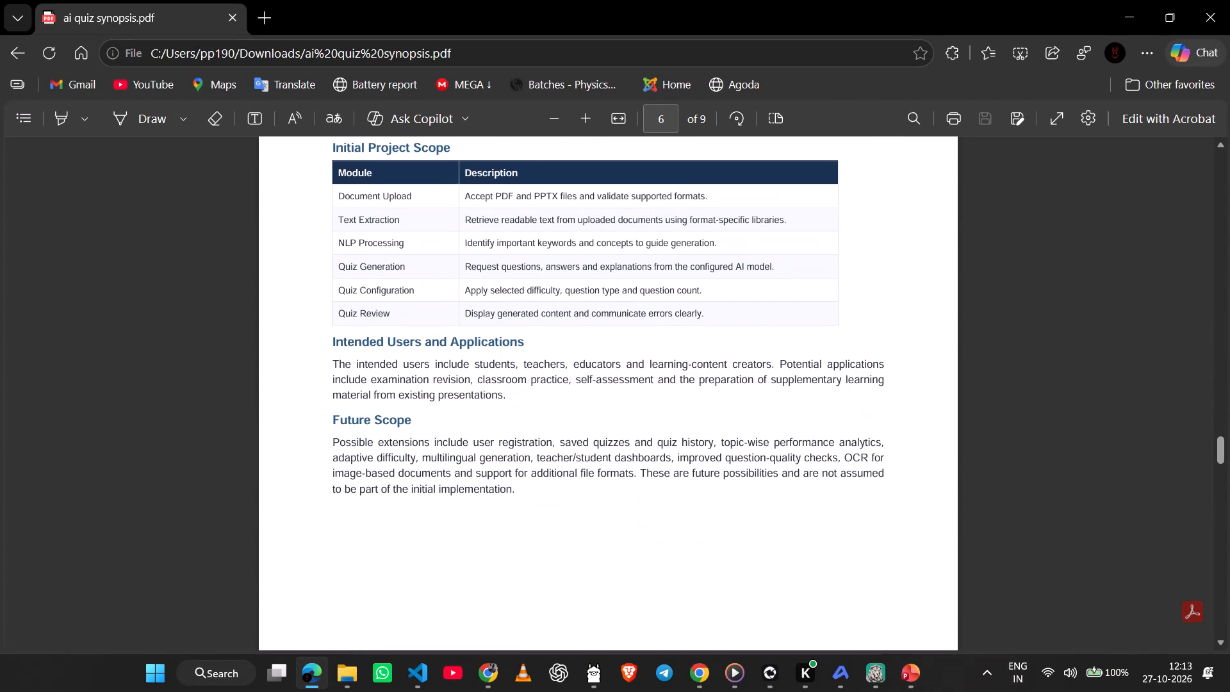
scroll(611, 304, down, 6)
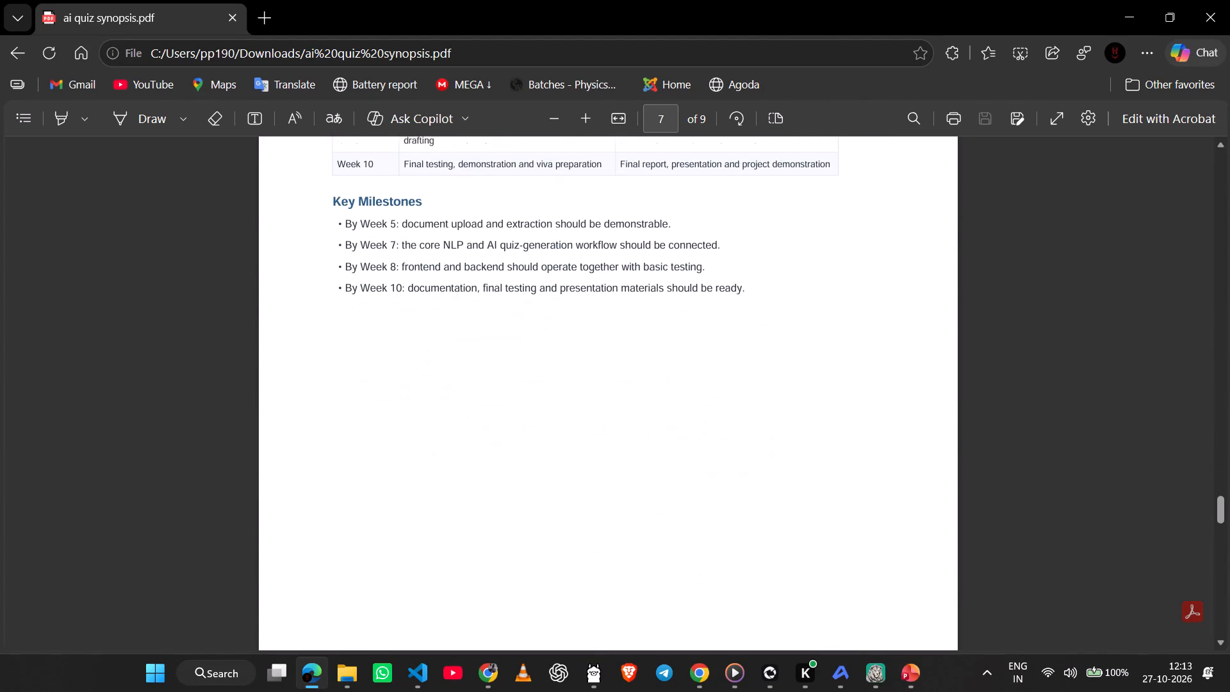